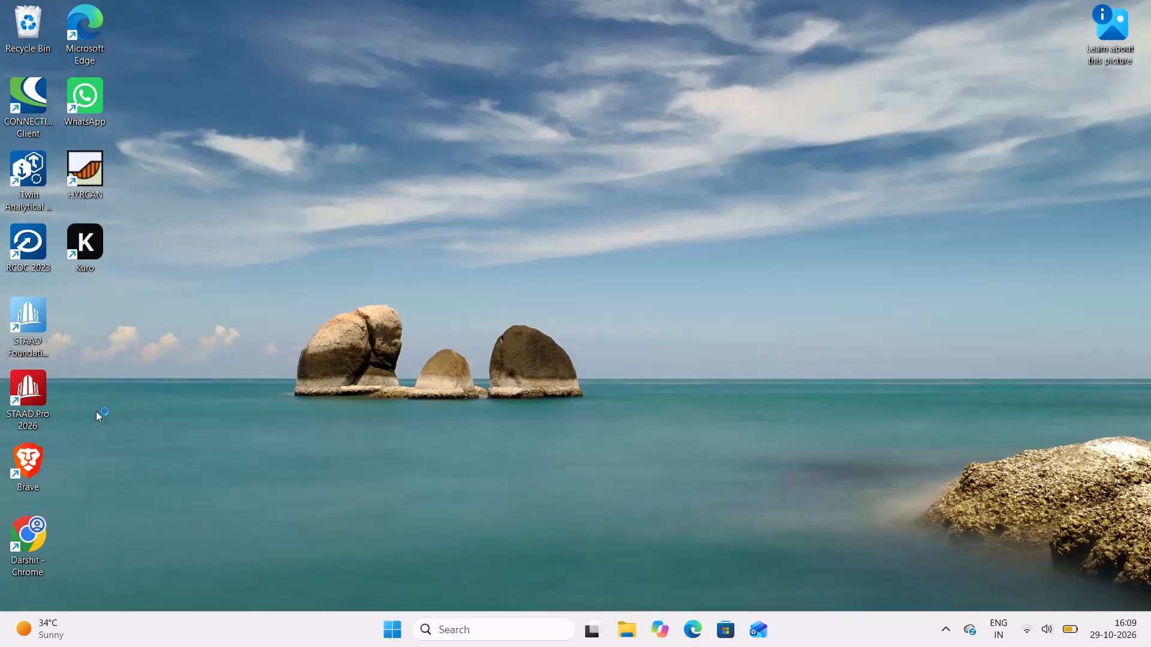
# Launch Excel and open the recent workbook "group sd Sieve Analysis 2" from the OneDrive Documents folder.
pyautogui.click(523, 636)
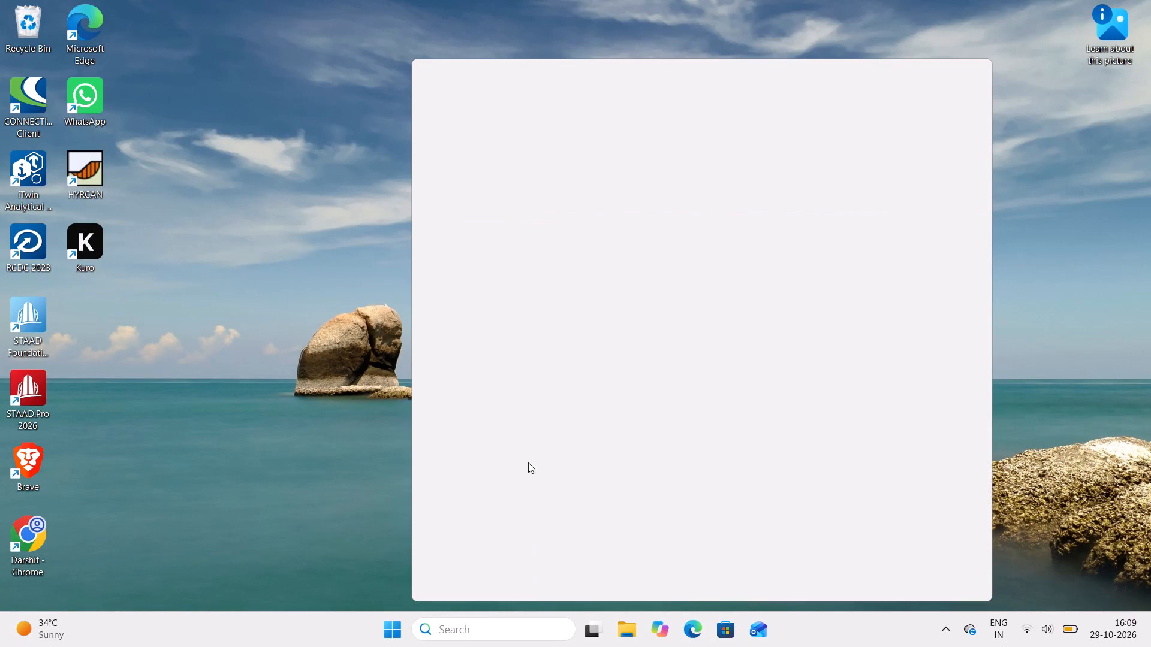
pyautogui.click(388, 631)
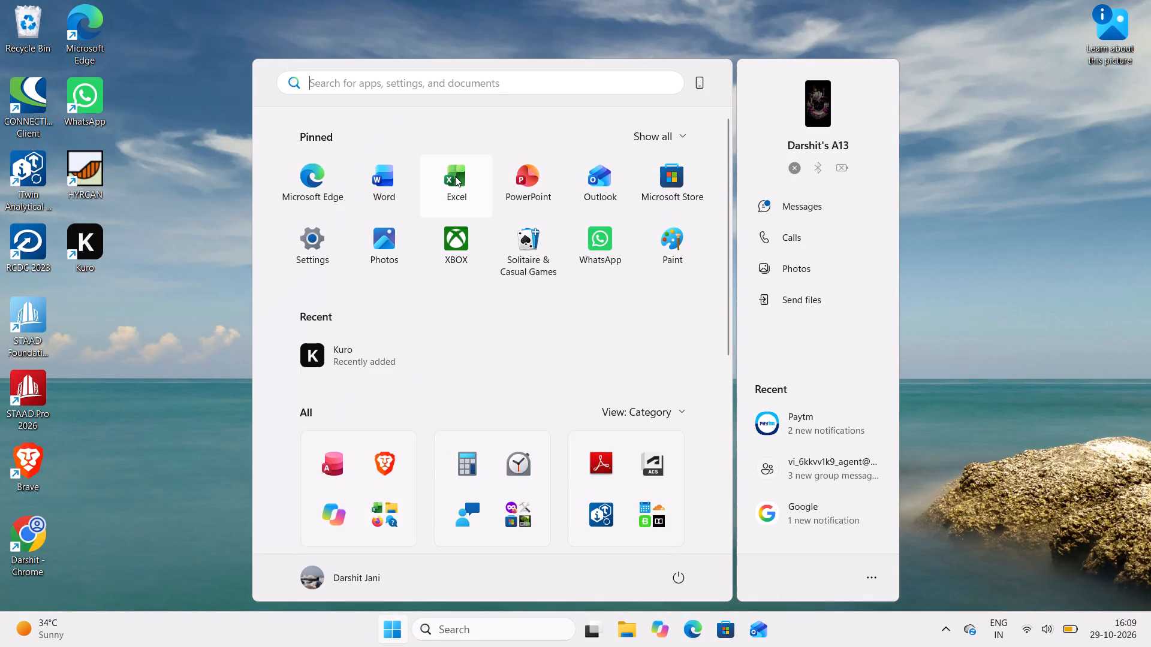
pyautogui.doubleClick(455, 176)
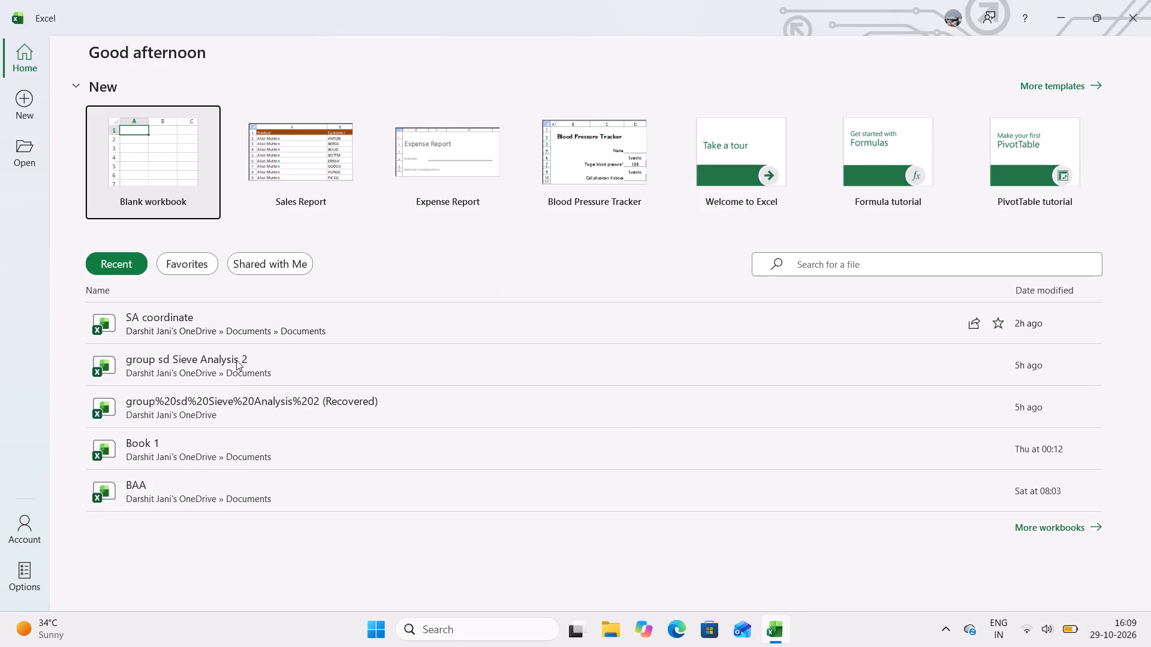
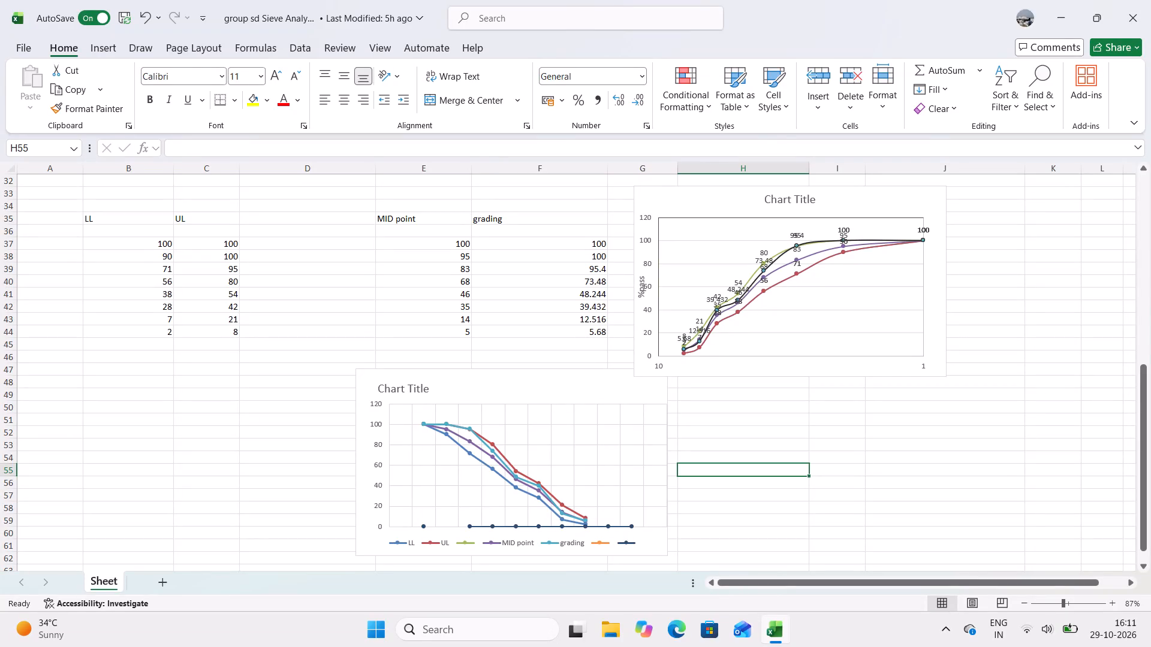
# Move the lower grading line chart away from the other chart so it starts in column D around row 50.
pyautogui.moveTo(528, 381); pyautogui.dragTo(477, 414)
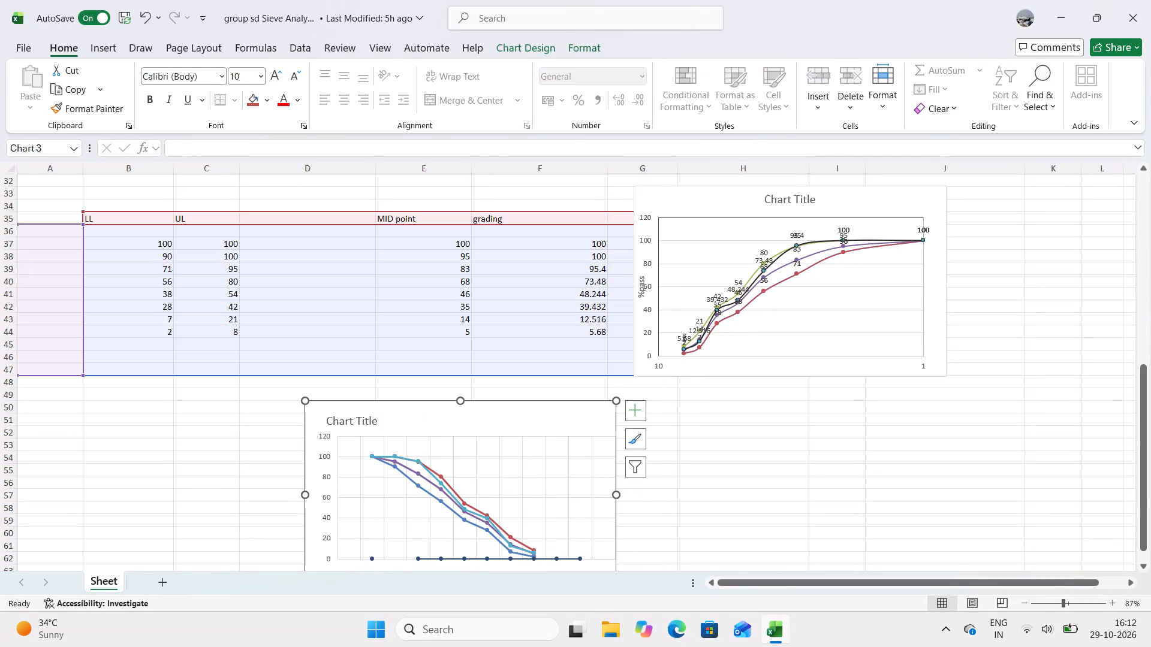
pyautogui.click(515, 412)
pyautogui.click(686, 424)
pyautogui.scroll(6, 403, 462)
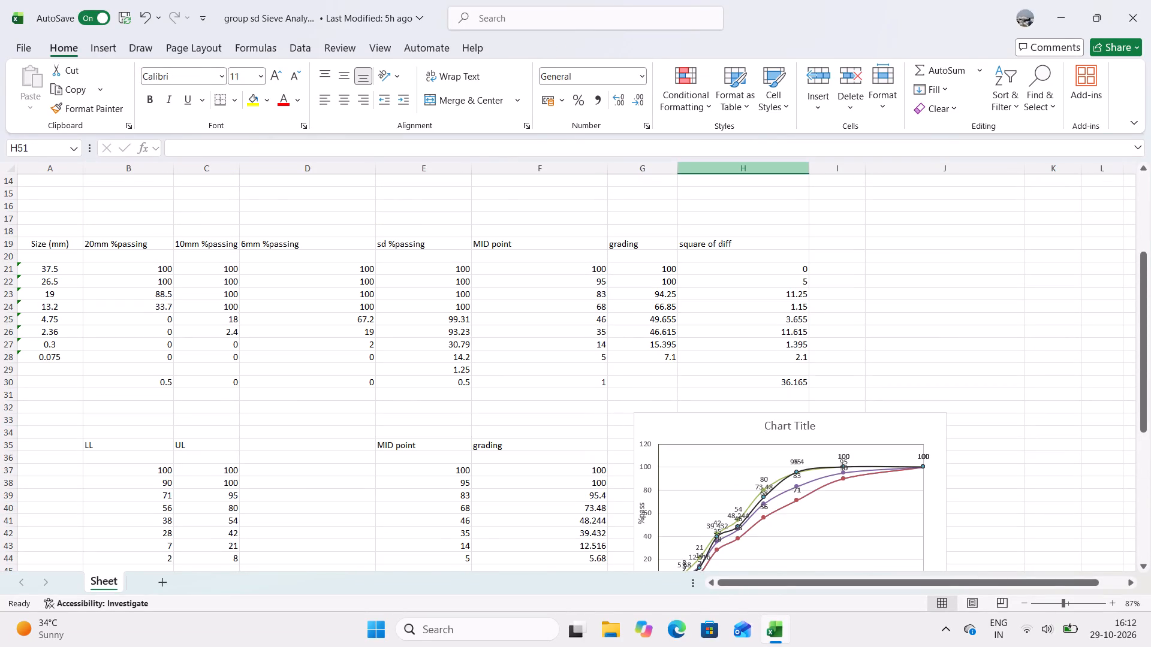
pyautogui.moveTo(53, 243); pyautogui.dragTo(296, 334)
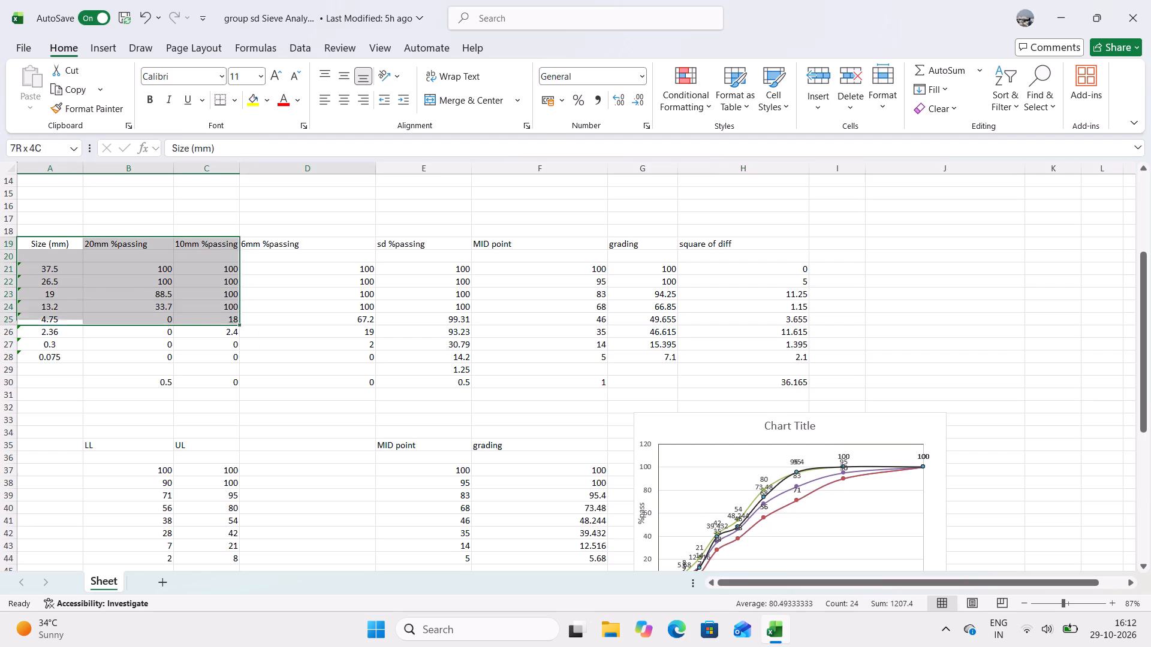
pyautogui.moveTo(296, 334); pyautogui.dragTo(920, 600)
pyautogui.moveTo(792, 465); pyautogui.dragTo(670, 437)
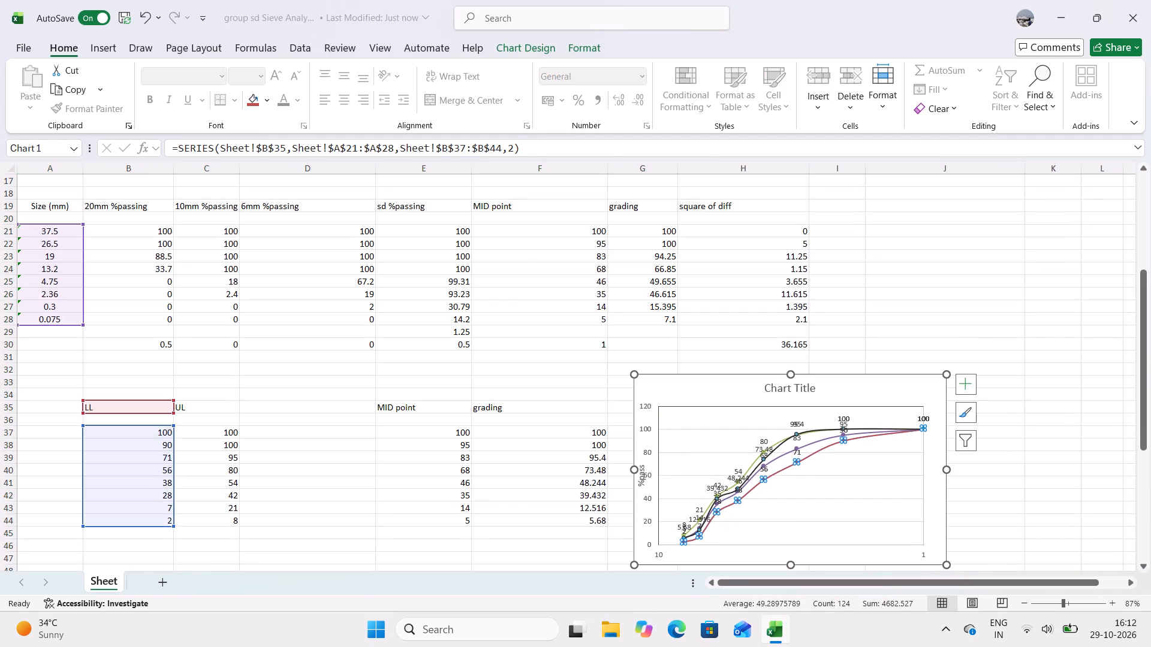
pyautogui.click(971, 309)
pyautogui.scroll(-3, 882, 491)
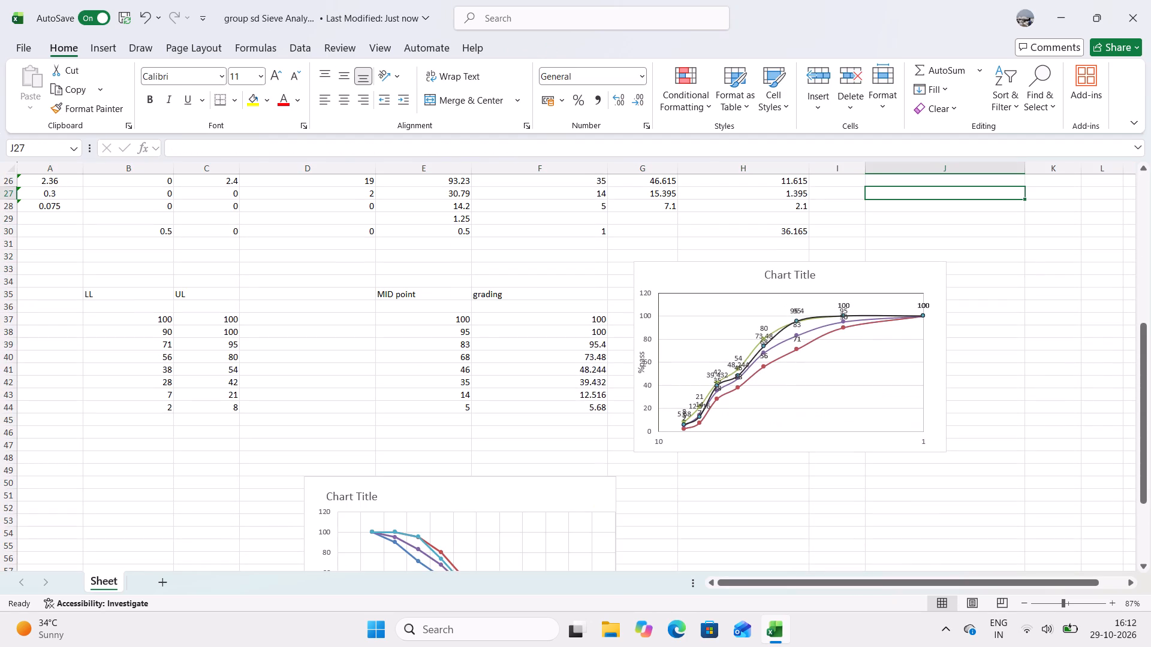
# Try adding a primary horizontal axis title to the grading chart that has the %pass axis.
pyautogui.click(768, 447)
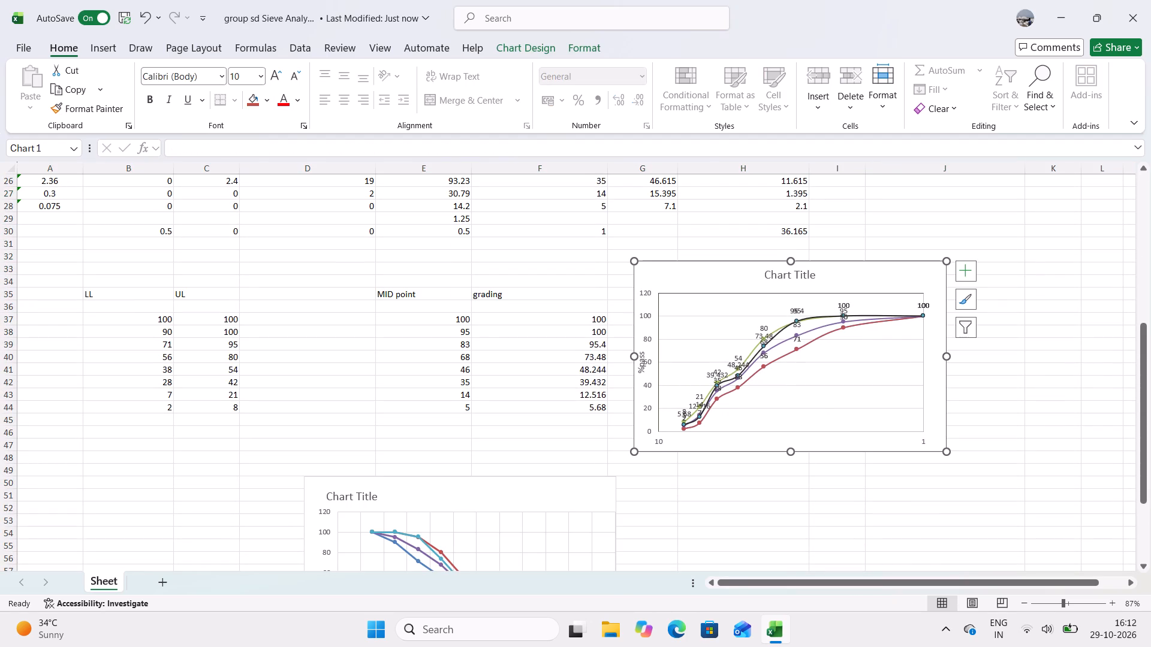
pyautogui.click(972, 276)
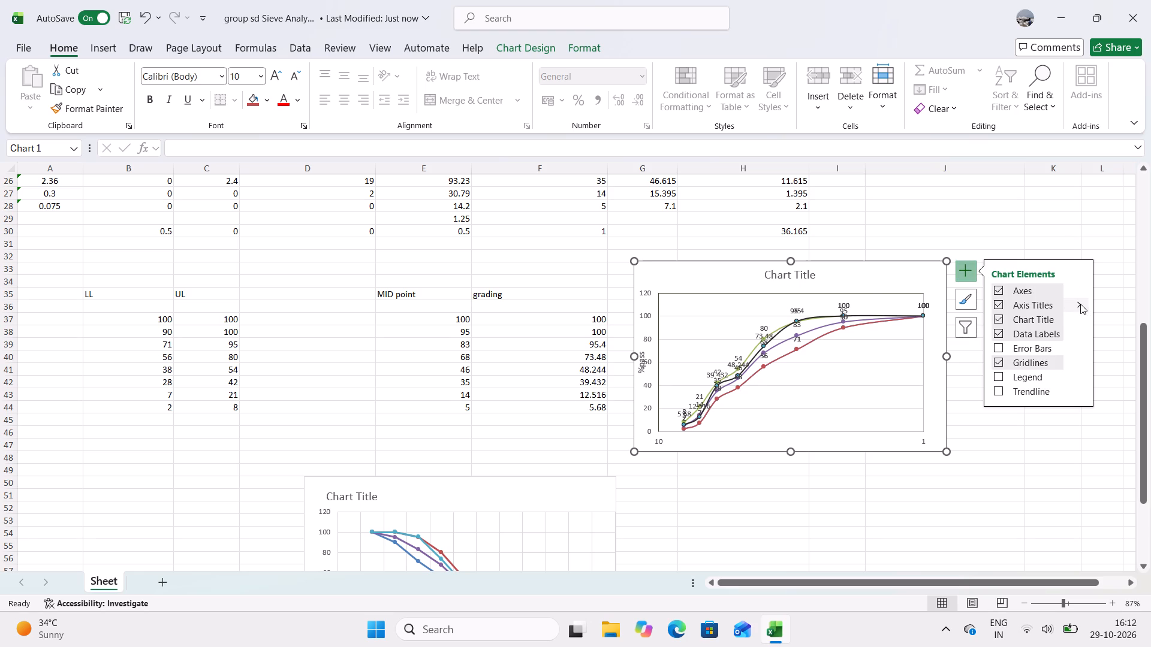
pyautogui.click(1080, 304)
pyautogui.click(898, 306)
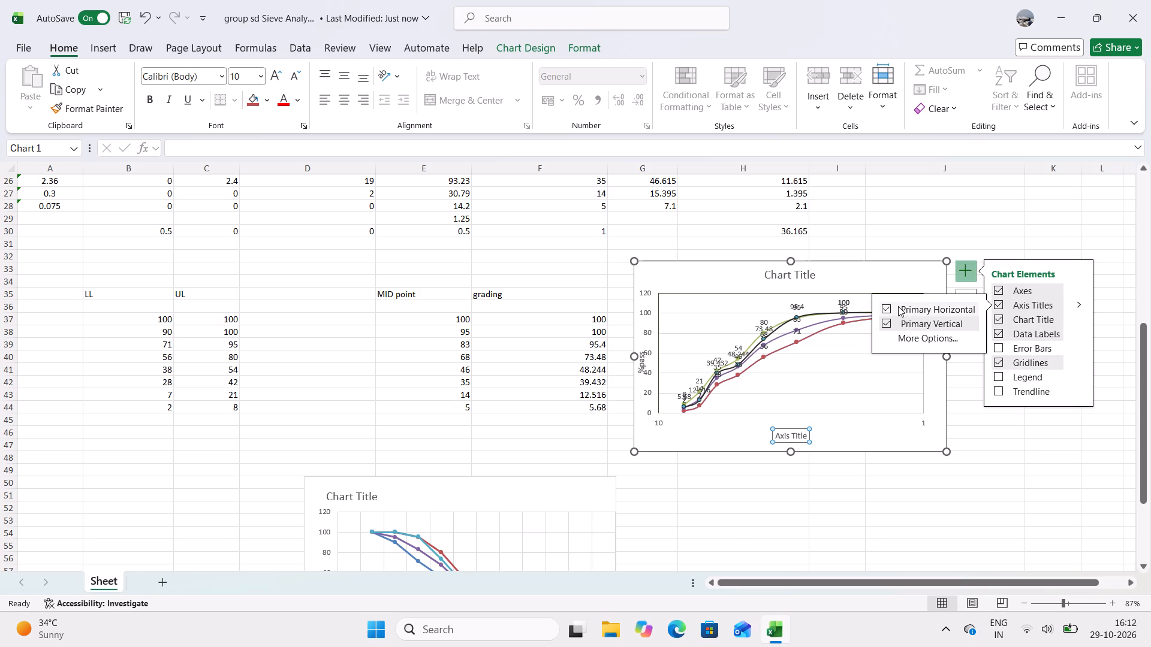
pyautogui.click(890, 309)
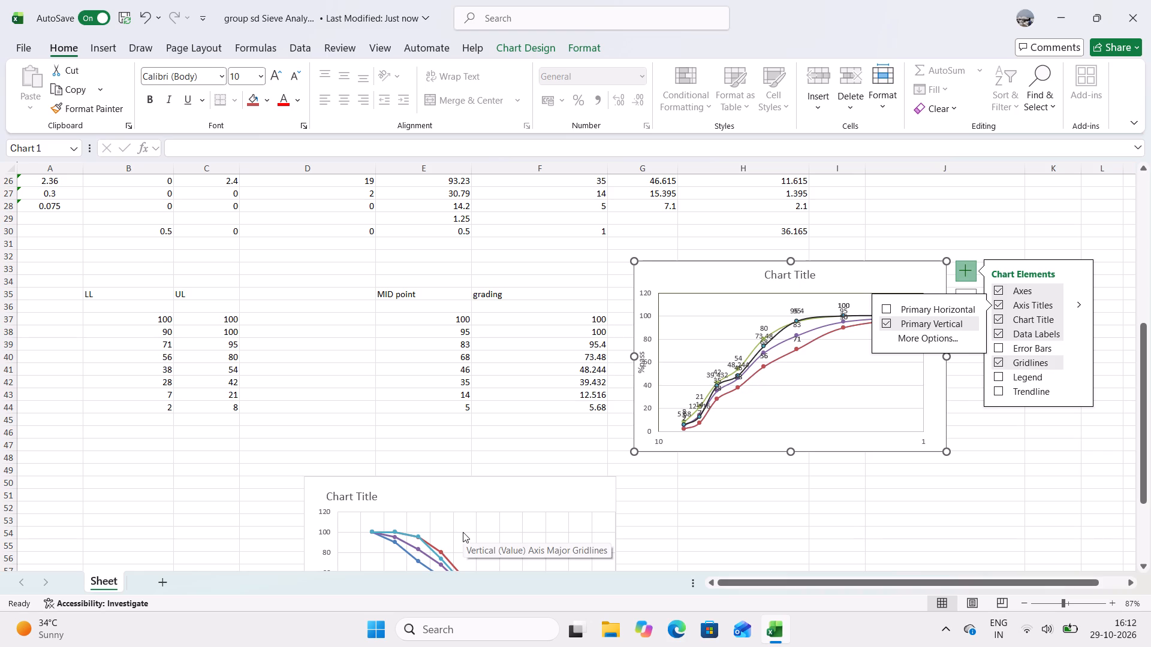
# Delete the grading chart with the %pass axis beside the LL and UL table.
pyautogui.scroll(1, 294, 516)
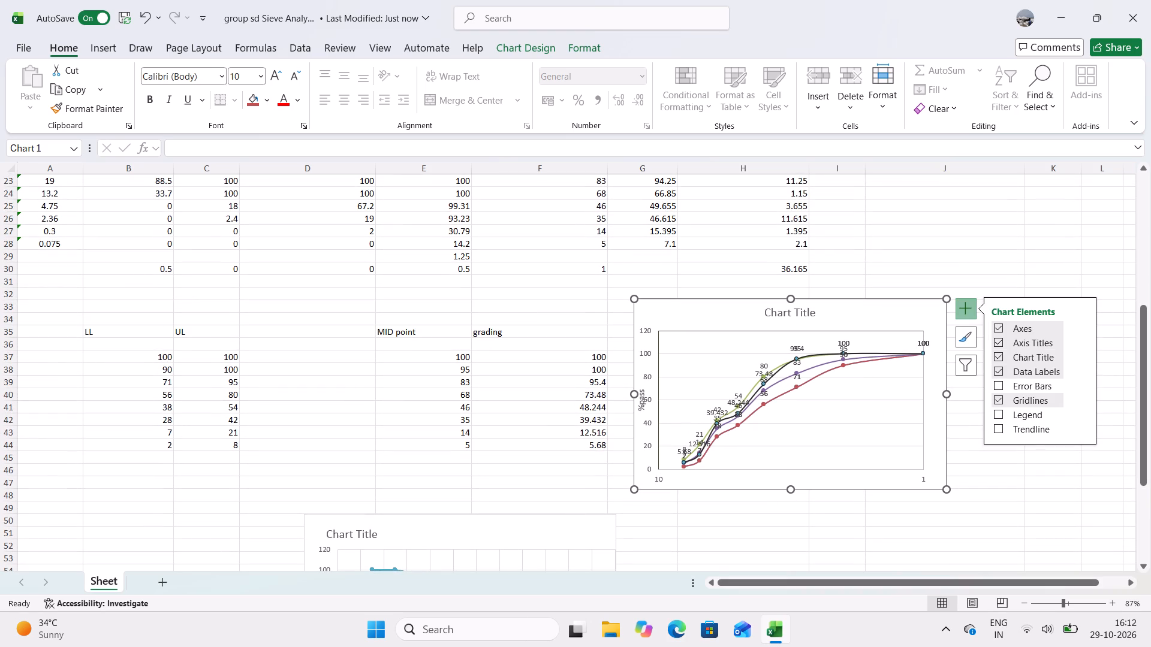
pyautogui.press('Delete')
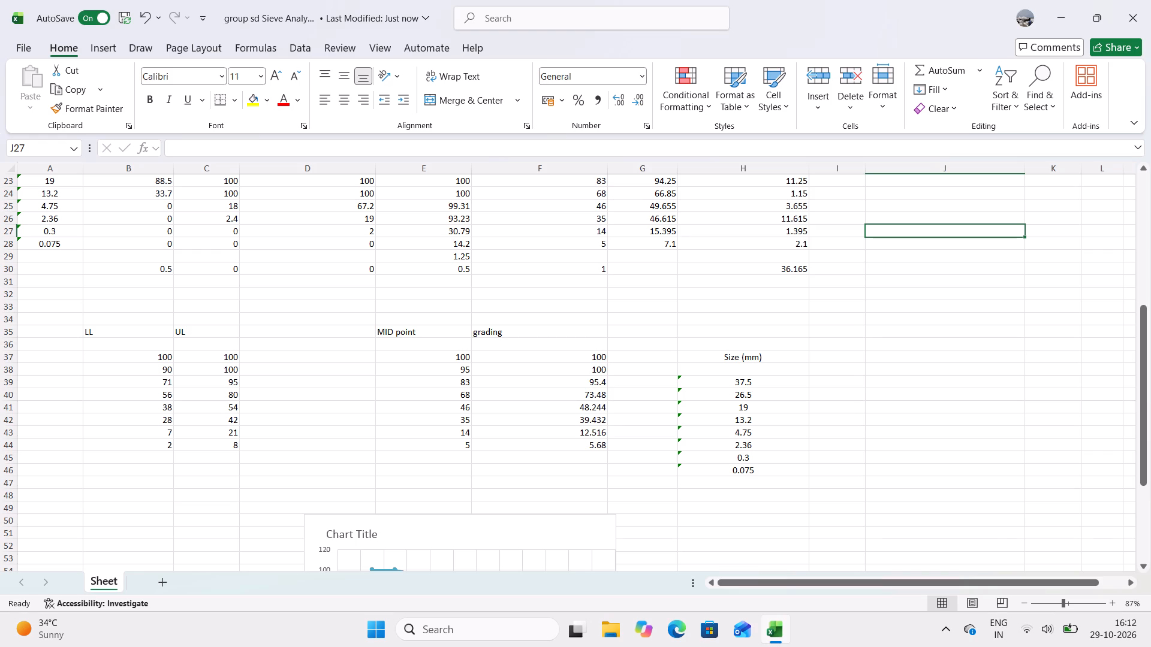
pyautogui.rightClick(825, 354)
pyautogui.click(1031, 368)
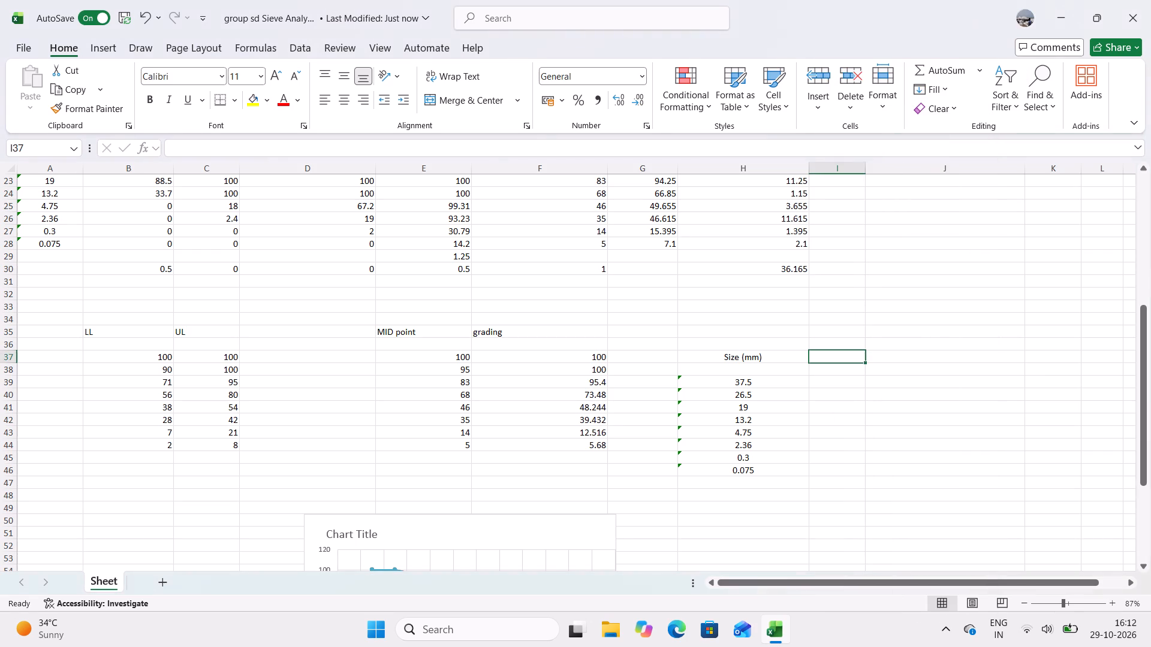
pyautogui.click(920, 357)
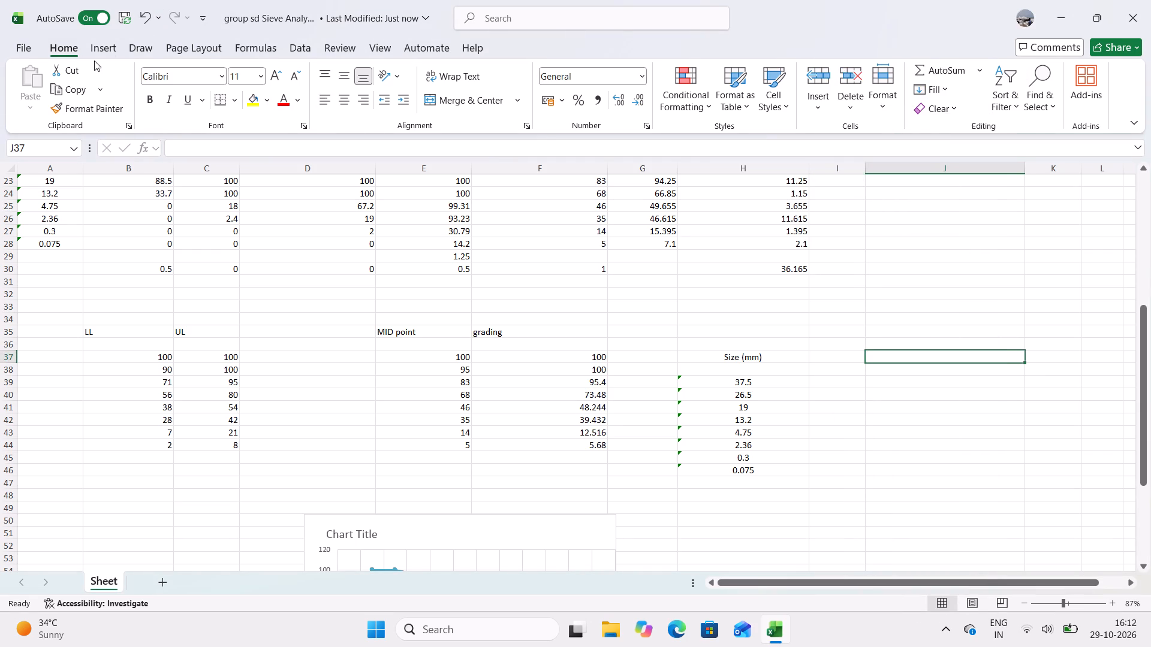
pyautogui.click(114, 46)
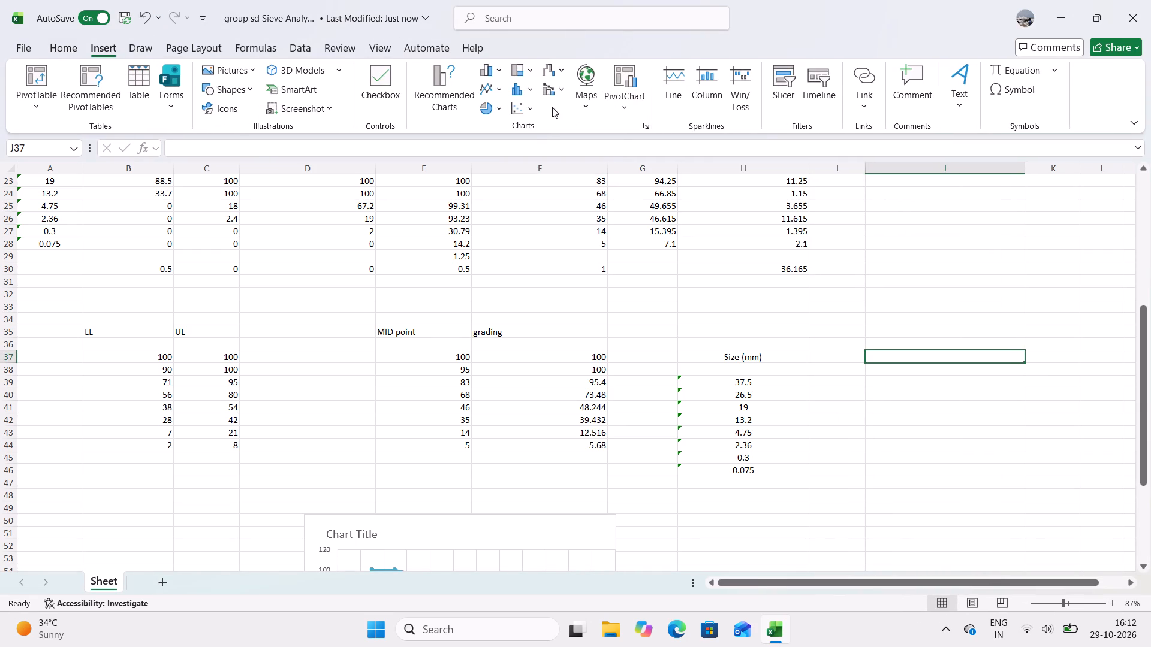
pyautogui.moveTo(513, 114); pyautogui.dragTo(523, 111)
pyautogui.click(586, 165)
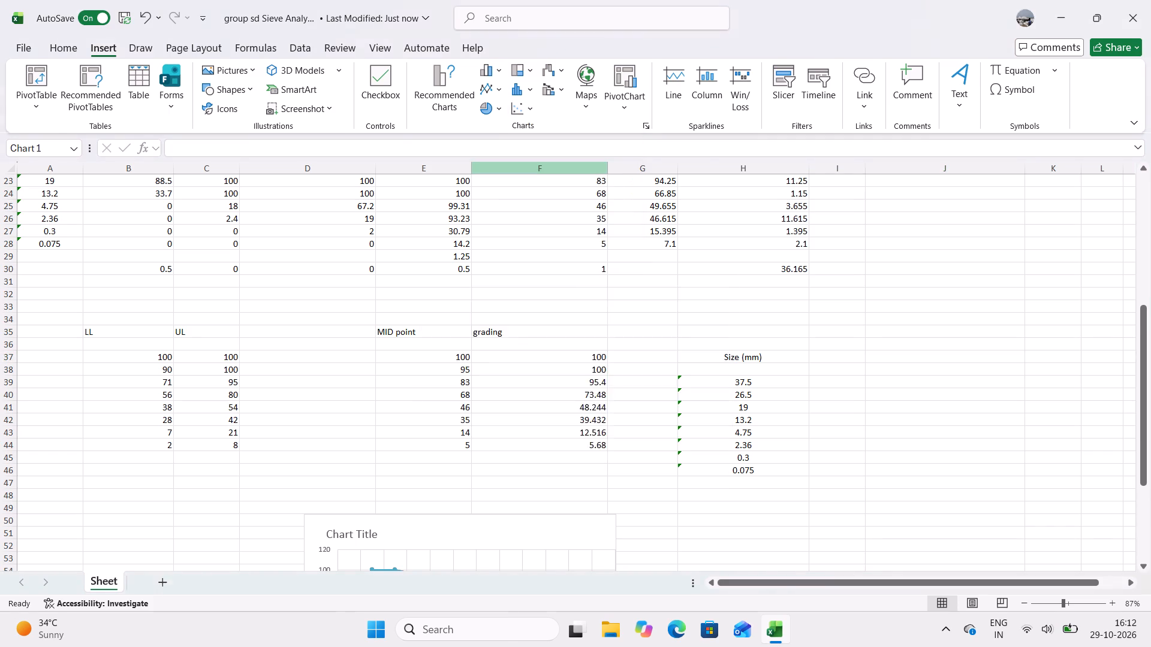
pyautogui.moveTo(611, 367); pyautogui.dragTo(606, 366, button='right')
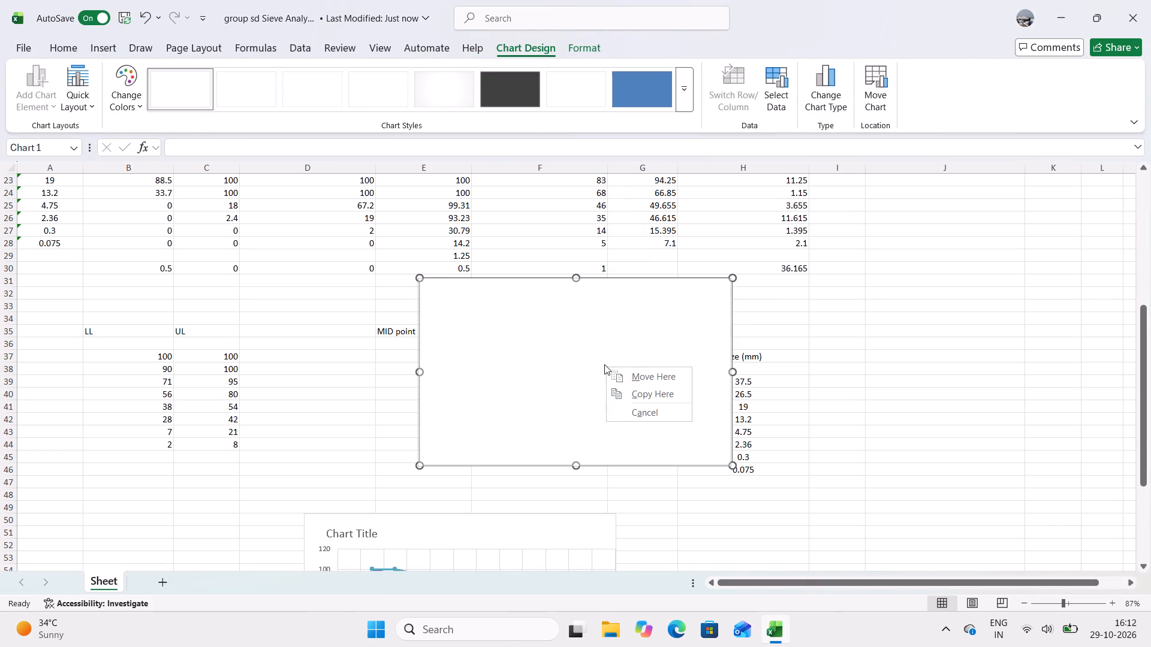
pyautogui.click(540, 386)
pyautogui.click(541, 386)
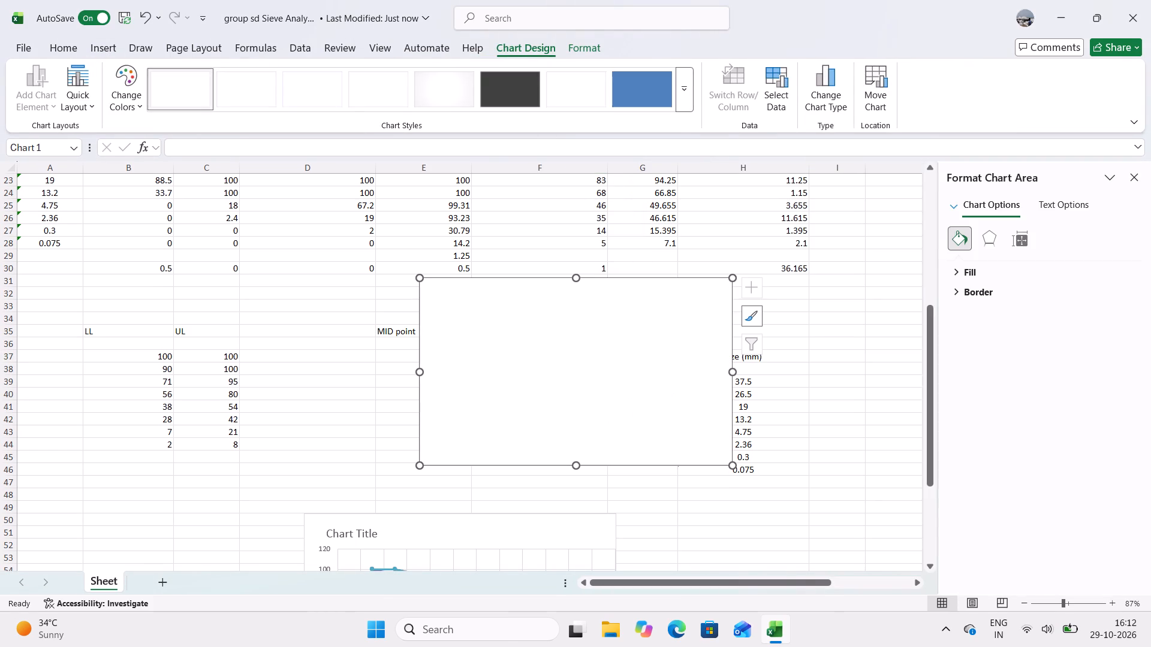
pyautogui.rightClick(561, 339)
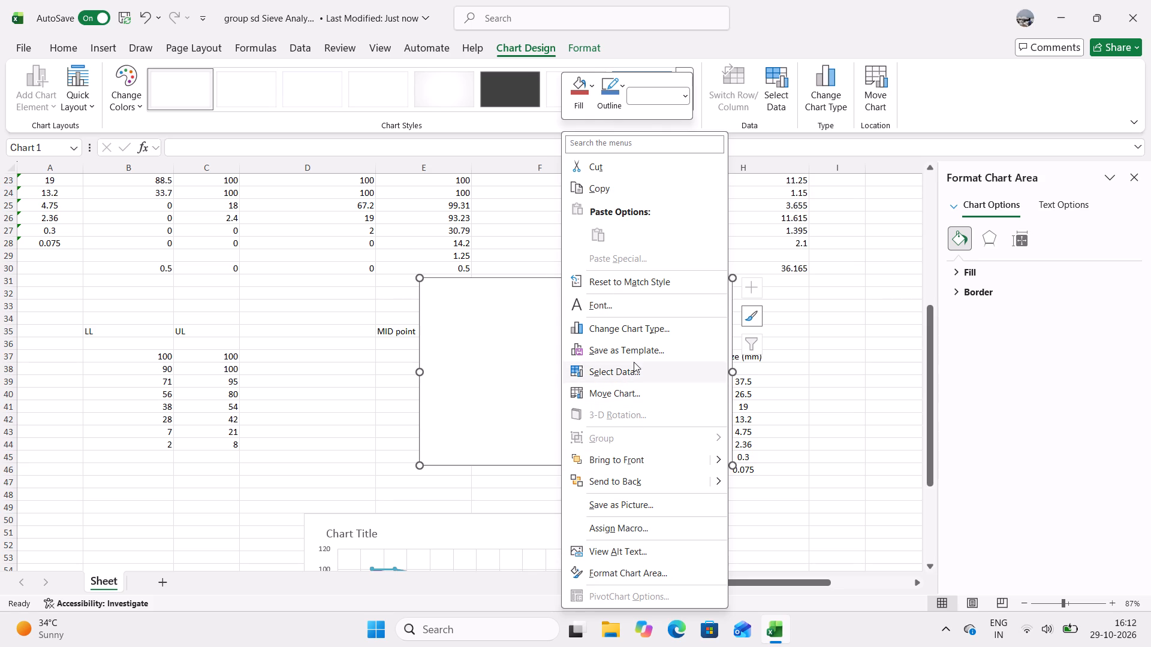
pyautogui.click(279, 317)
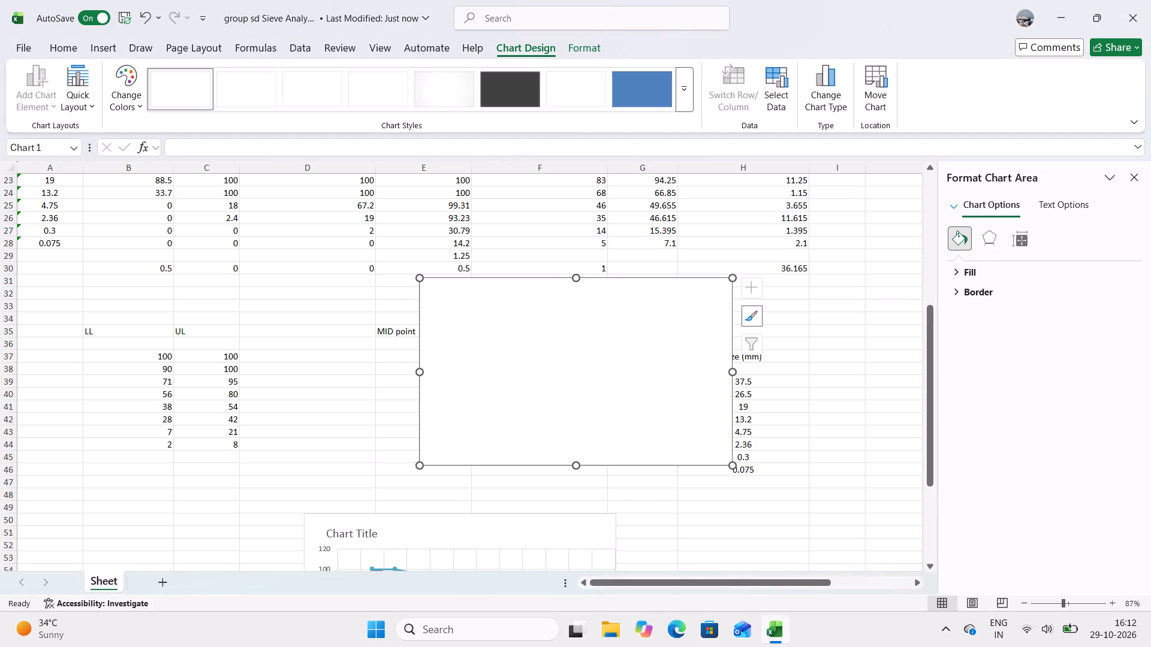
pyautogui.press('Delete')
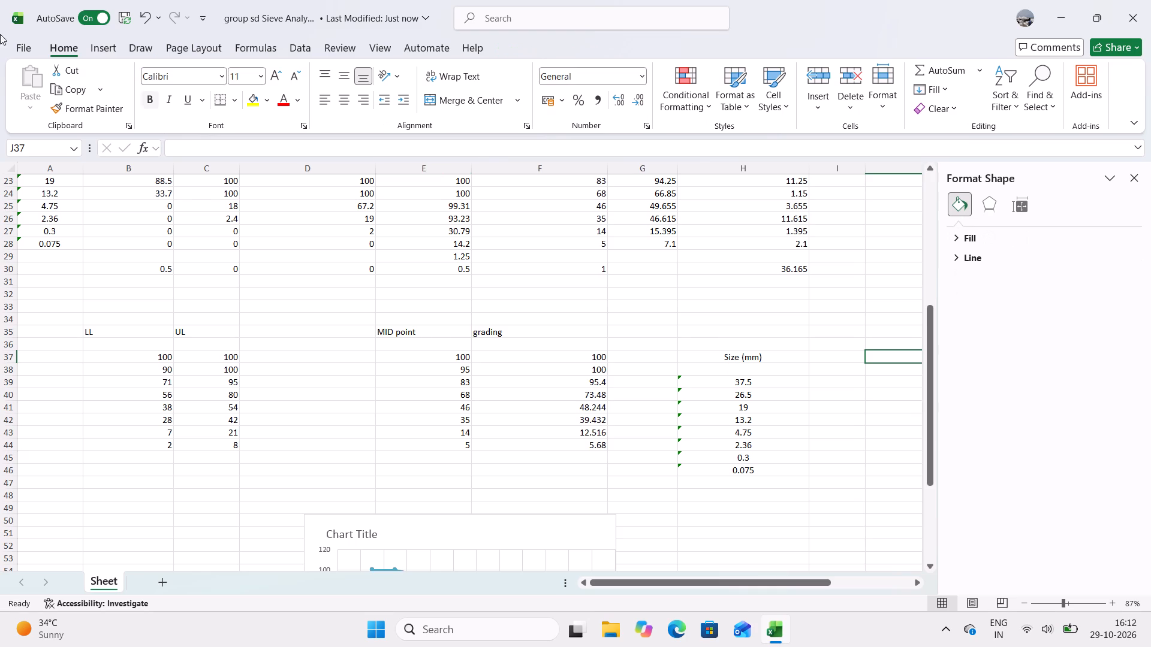
# Insert a blank scatter chart with smooth lines and markers on the sheet.
pyautogui.click(101, 50)
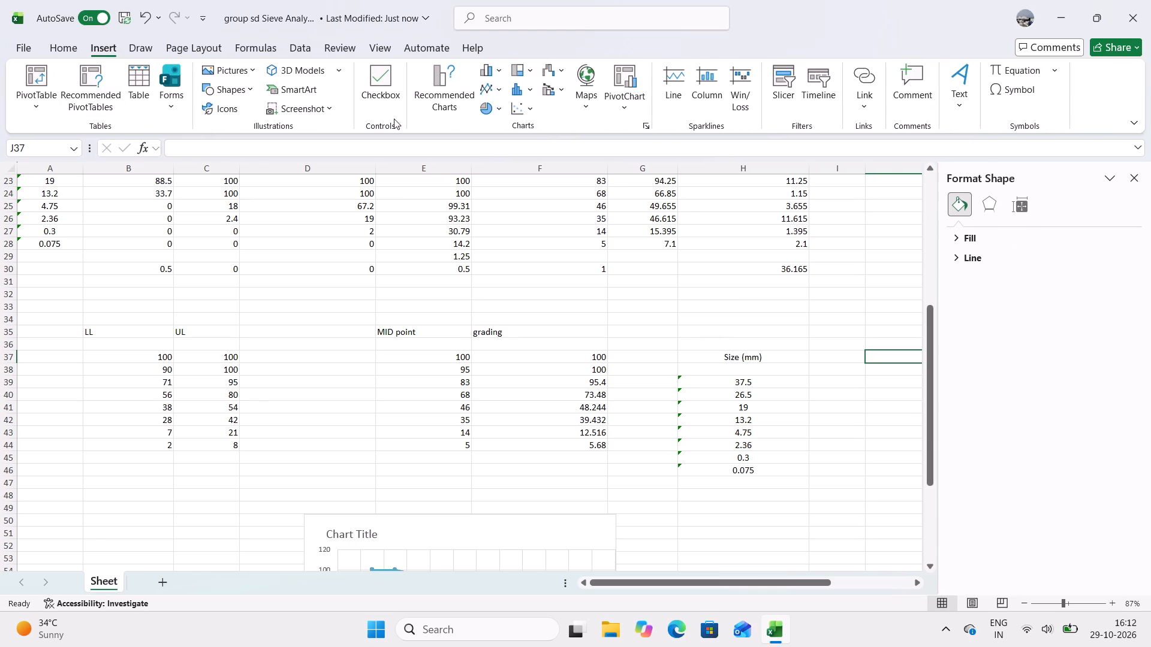
pyautogui.click(523, 113)
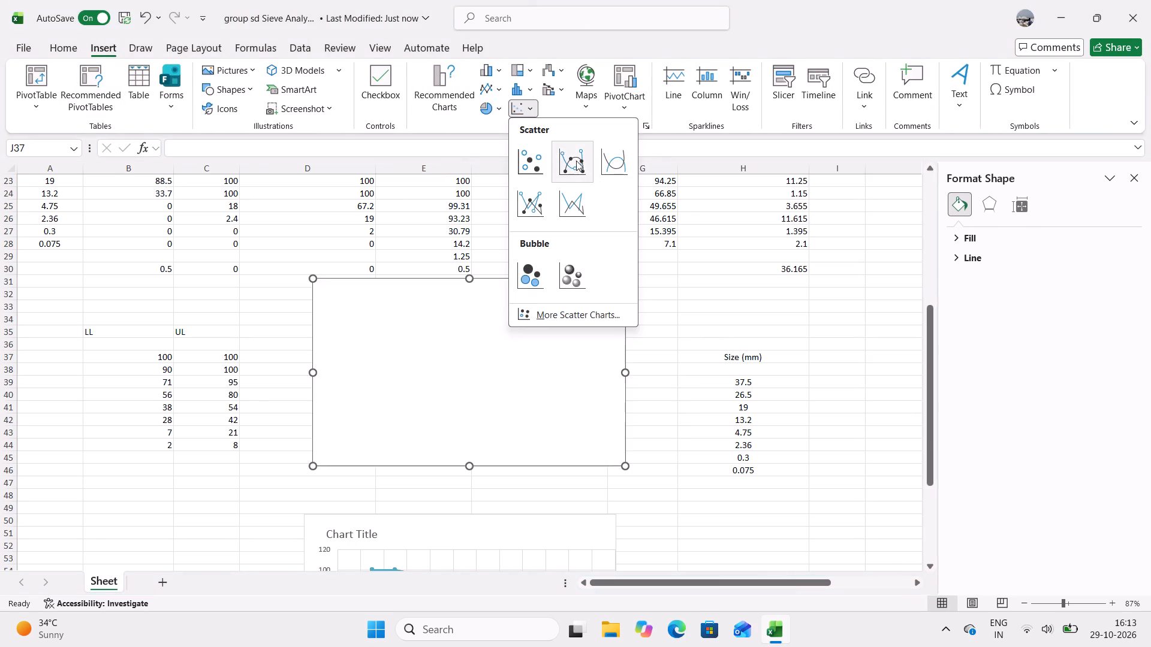
pyautogui.click(576, 159)
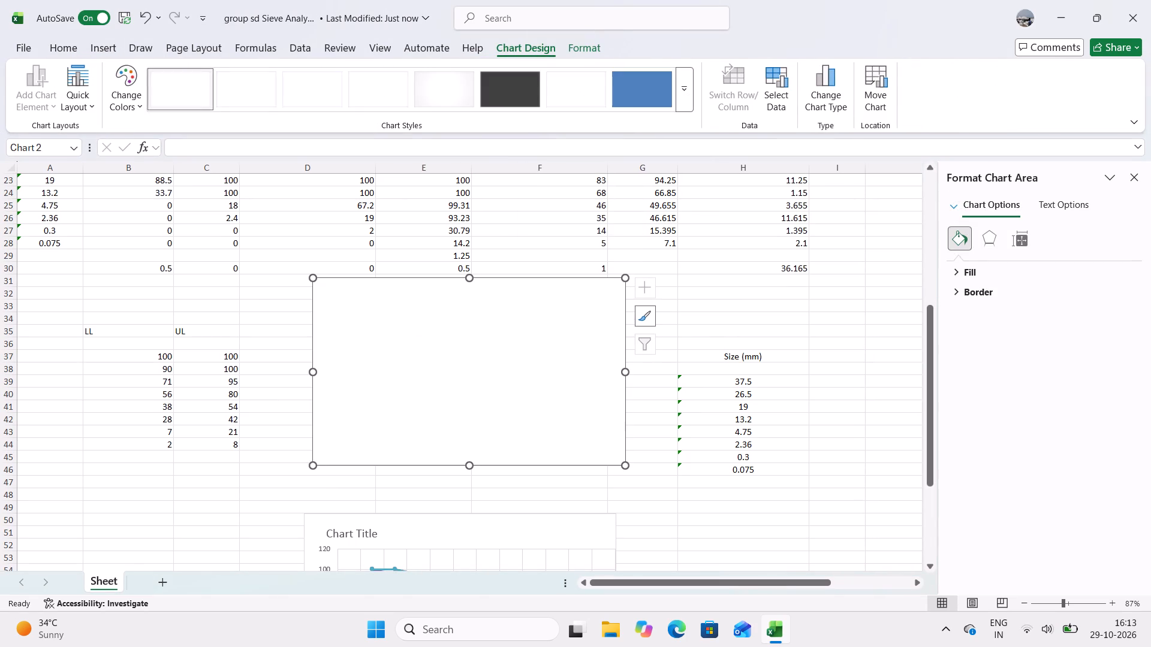
pyautogui.moveTo(543, 364); pyautogui.dragTo(543, 373, button='right')
pyautogui.click(520, 377)
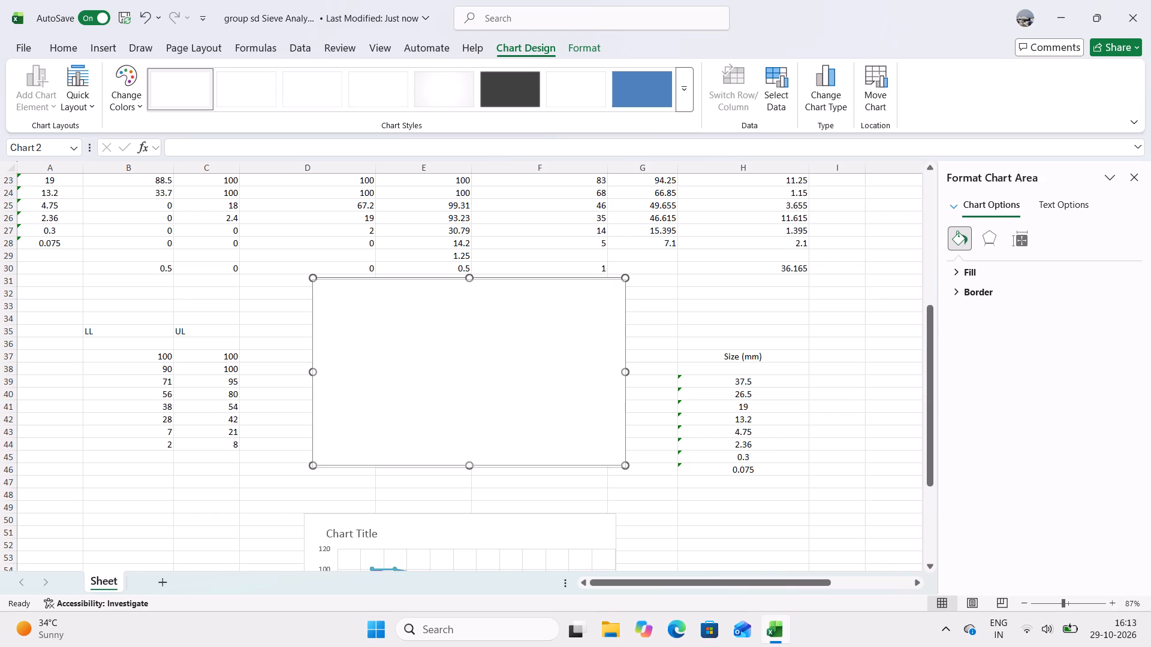
# Add a data series to the blank scatter chart, with cell A19 as its name and A21:A28 as its X values.
pyautogui.rightClick(441, 348)
pyautogui.rightClick(441, 349)
pyautogui.rightClick(441, 349)
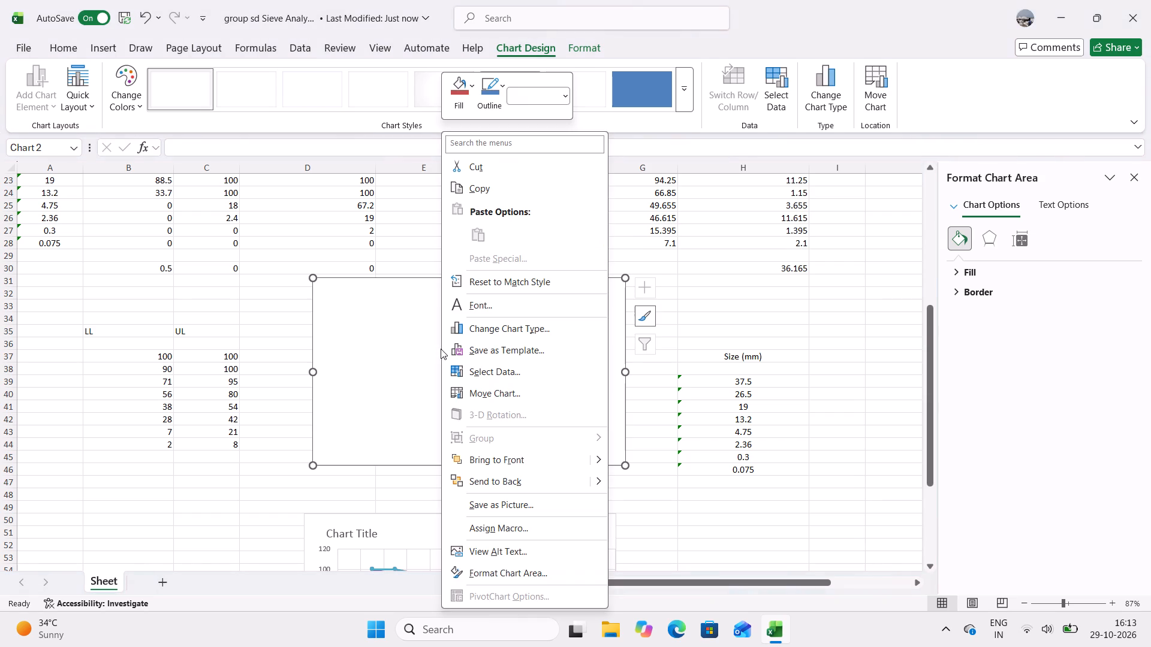
pyautogui.click(511, 369)
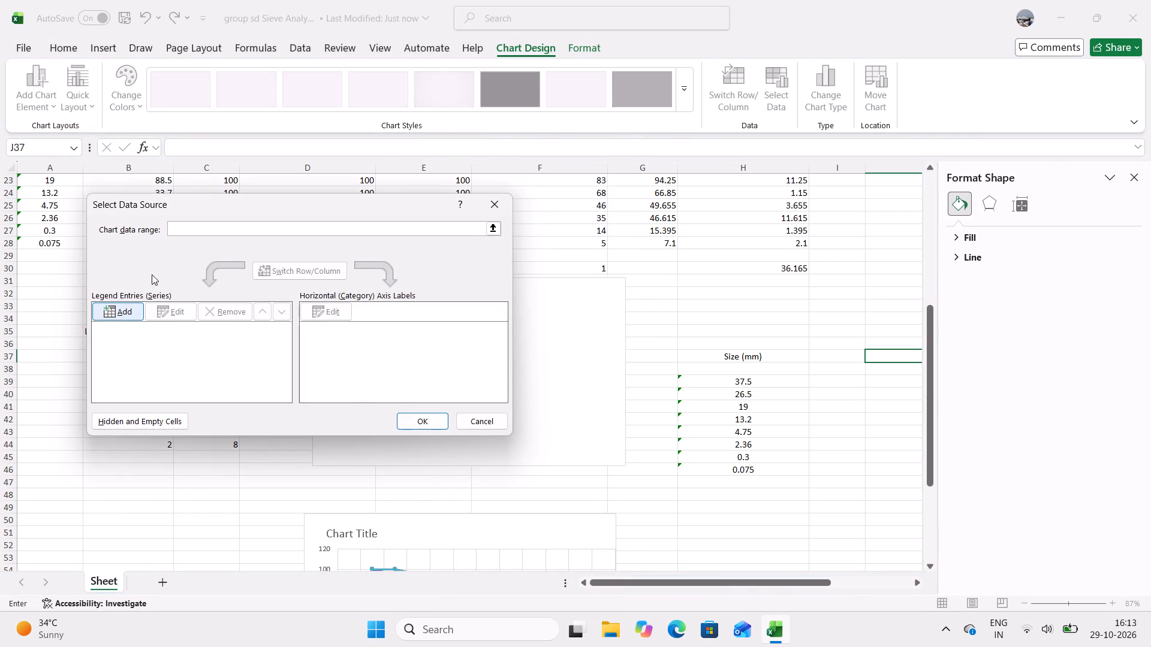
pyautogui.click(123, 314)
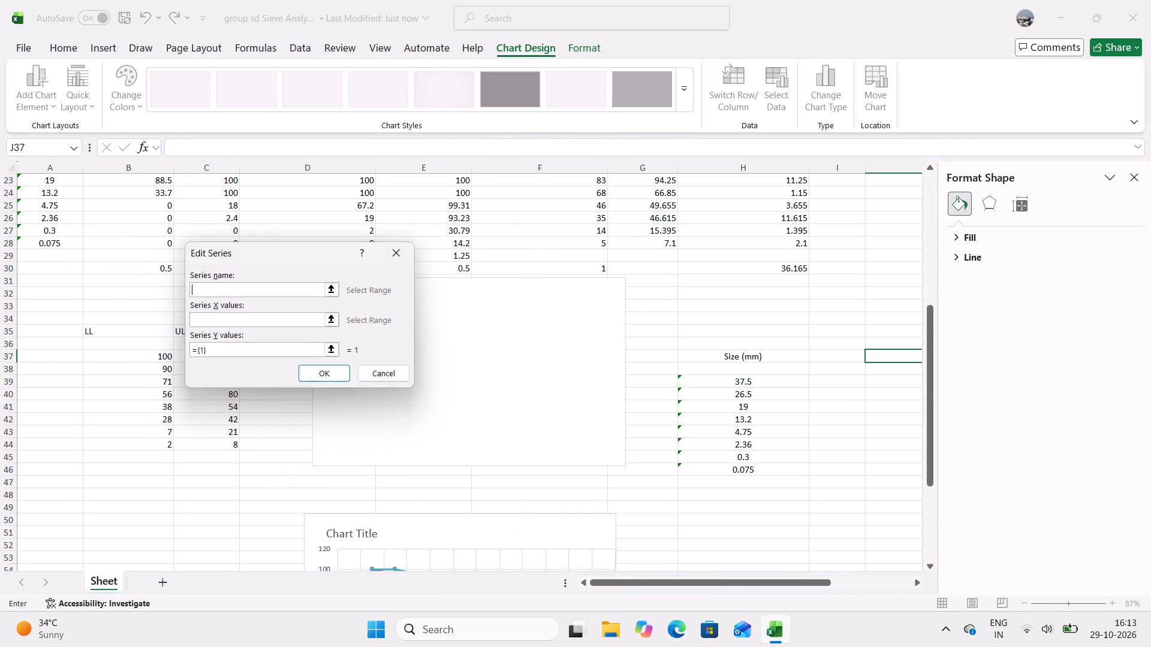
pyautogui.scroll(3, 147, 372)
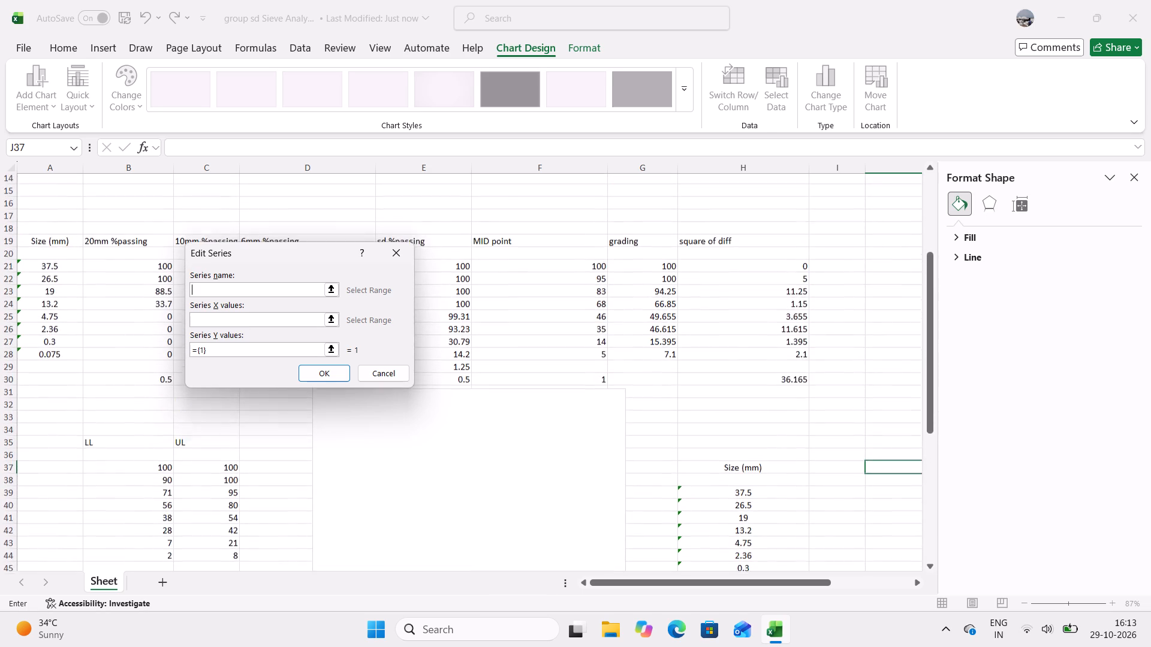
pyautogui.scroll(1, 170, 376)
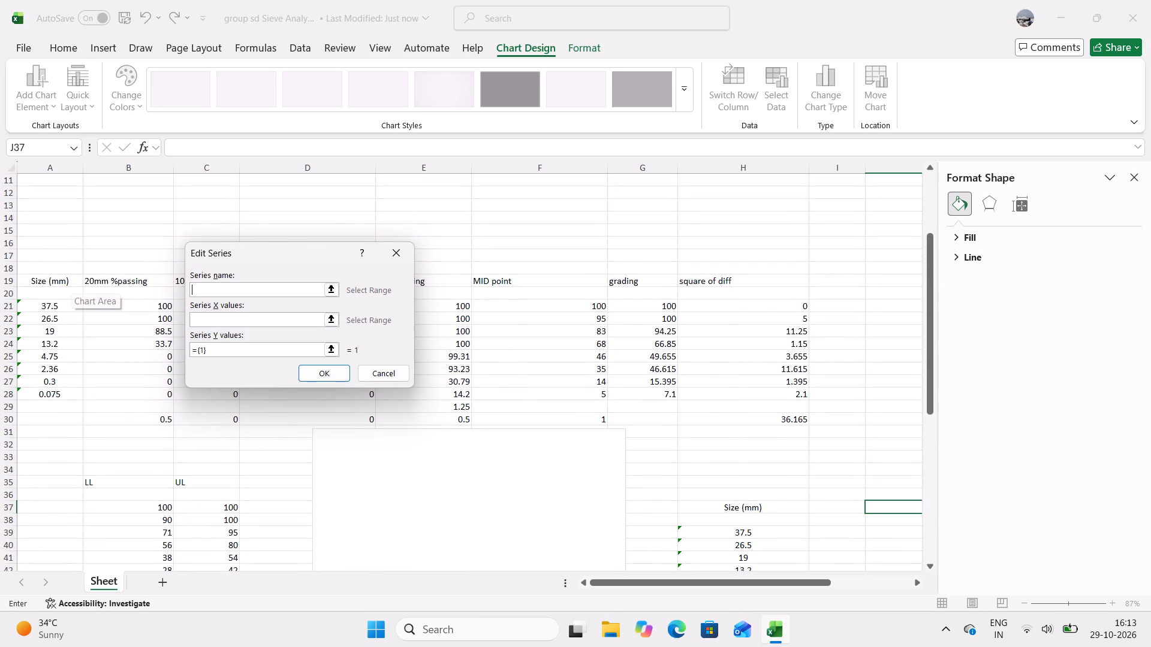
pyautogui.click(70, 280)
pyautogui.click(209, 319)
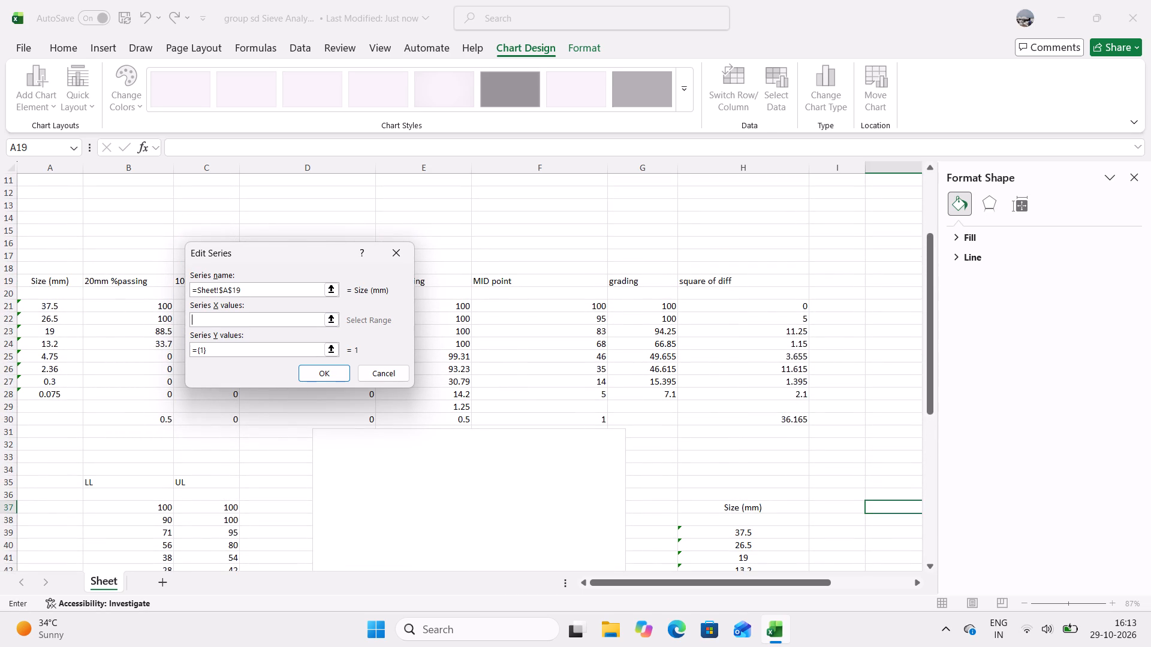
pyautogui.click(62, 299)
pyautogui.click(62, 312)
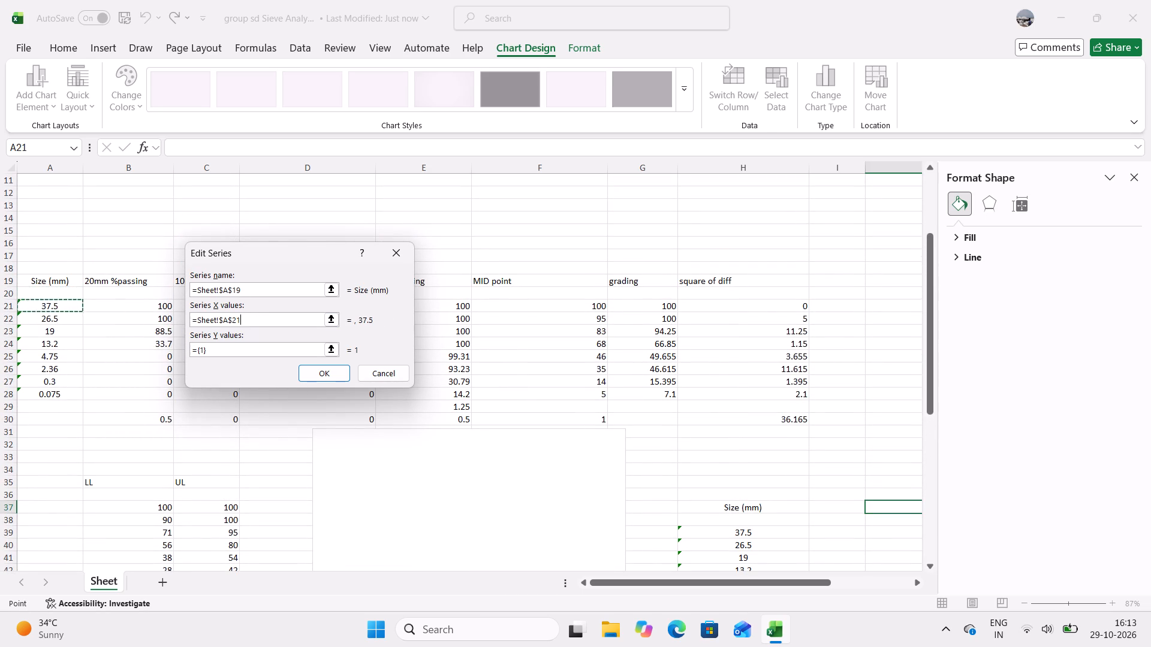
pyautogui.moveTo(62, 312); pyautogui.dragTo(68, 389)
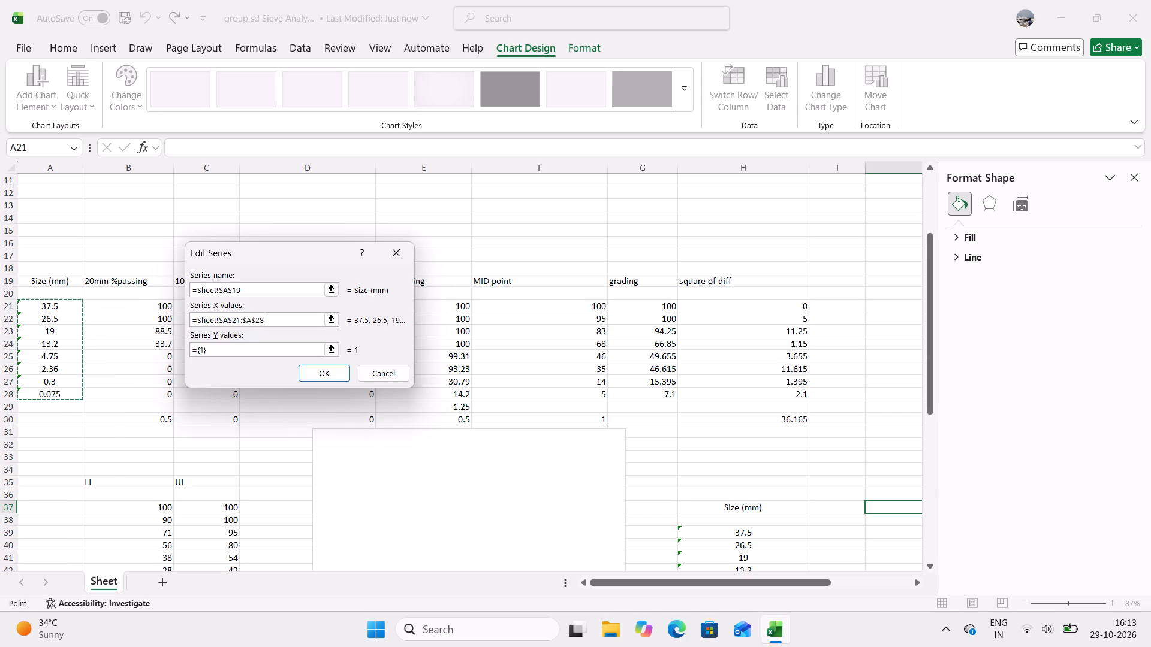
# Set the first series' Y values to the LL column, B37:B44, replacing the default placeholder.
pyautogui.moveTo(211, 345); pyautogui.dragTo(201, 350)
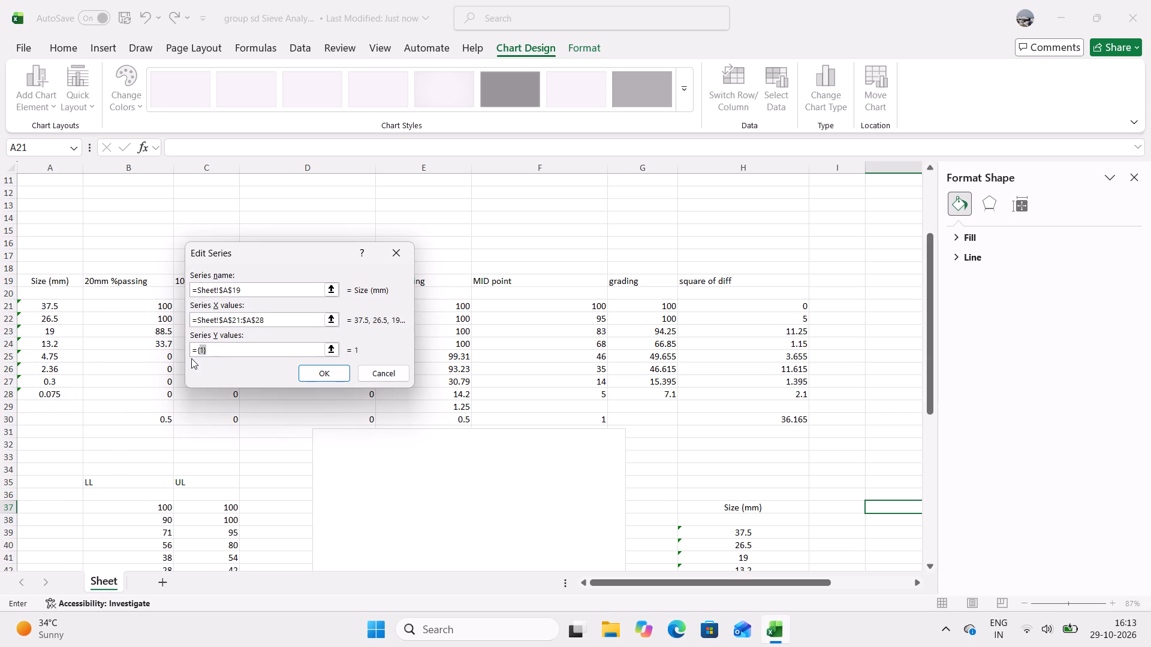
pyautogui.press('BackSpace')
pyautogui.press('BackSpace')
pyautogui.scroll(-1, 231, 507)
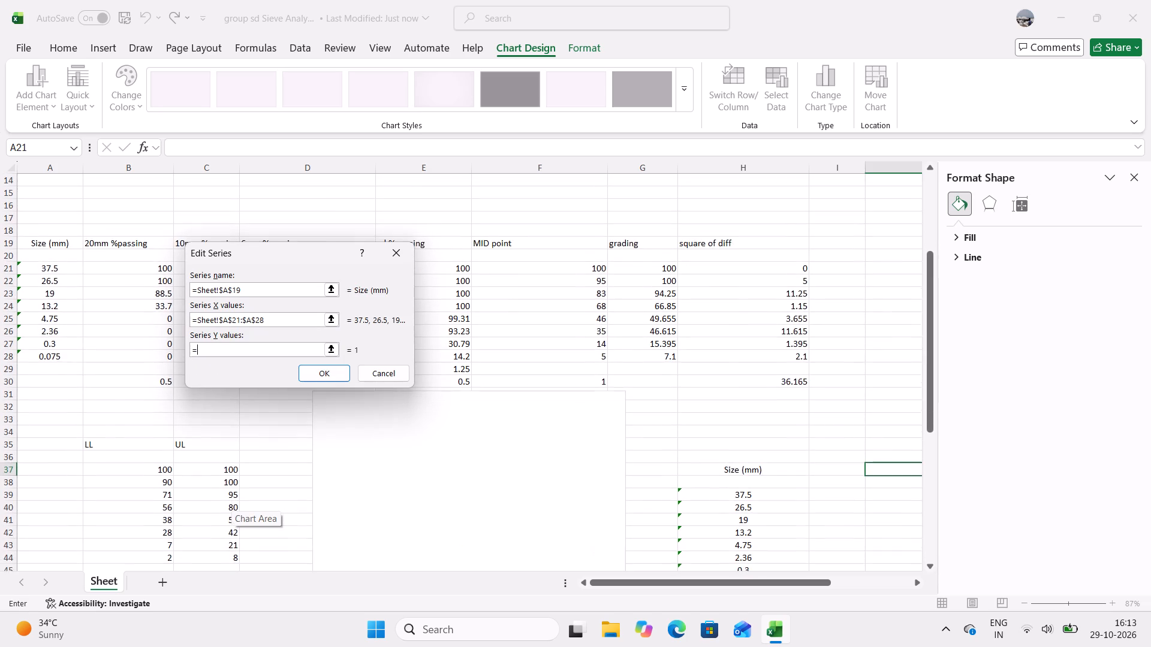
pyautogui.scroll(-1, 180, 479)
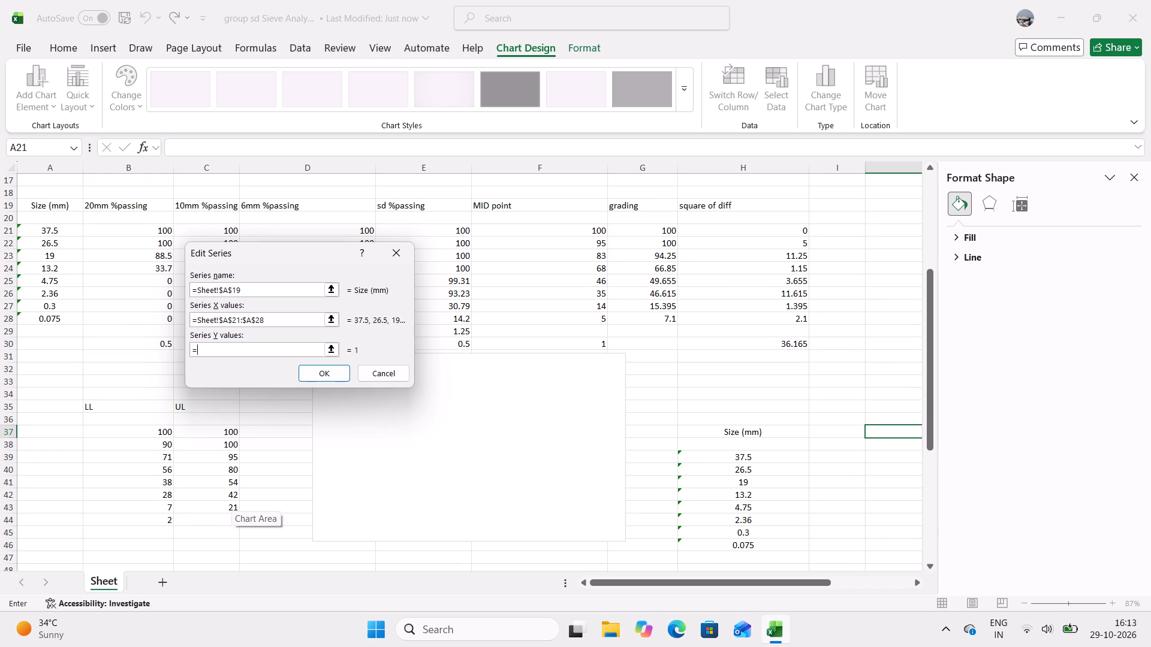
pyautogui.scroll(2, 177, 464)
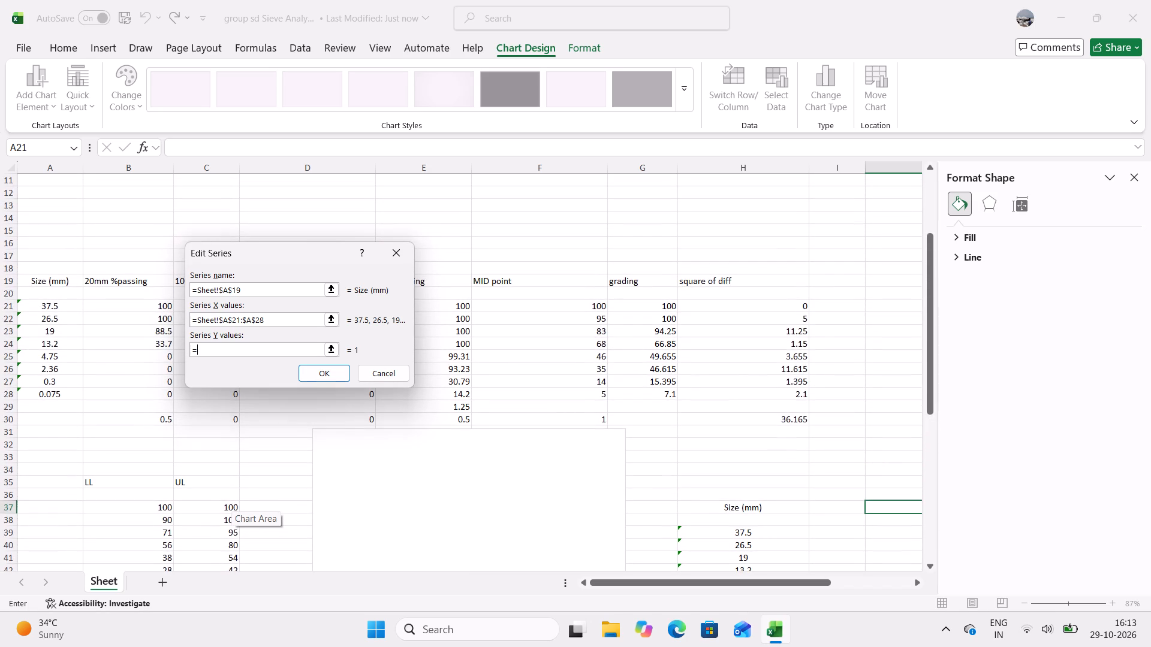
pyautogui.scroll(-2, 182, 487)
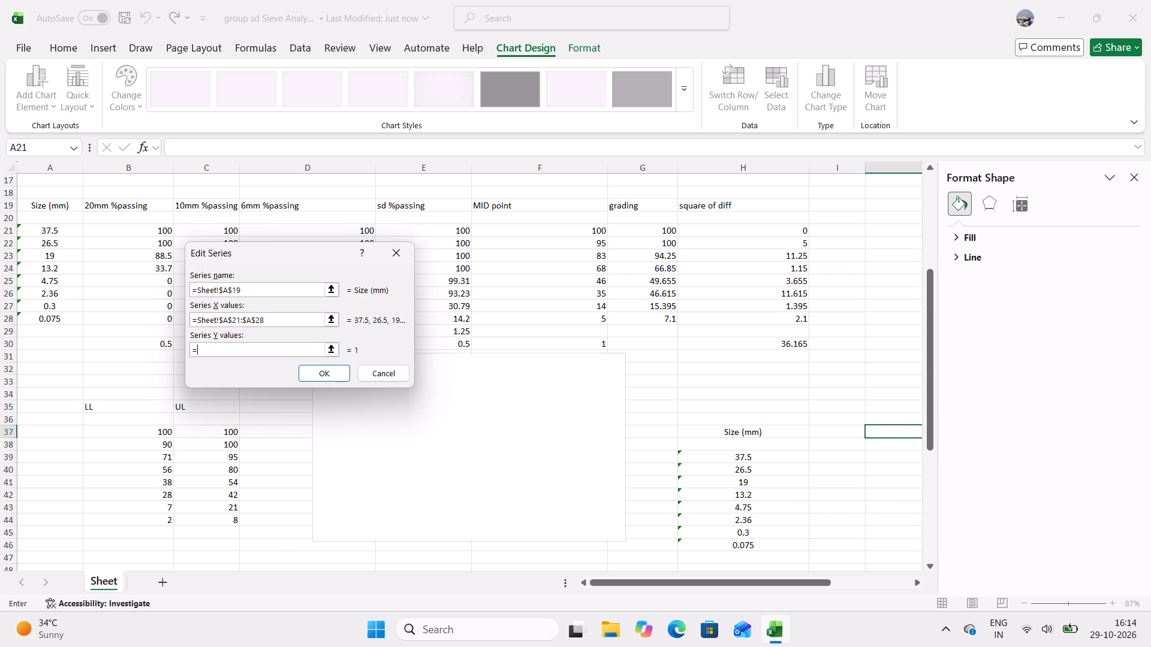
pyautogui.moveTo(149, 433); pyautogui.dragTo(174, 563)
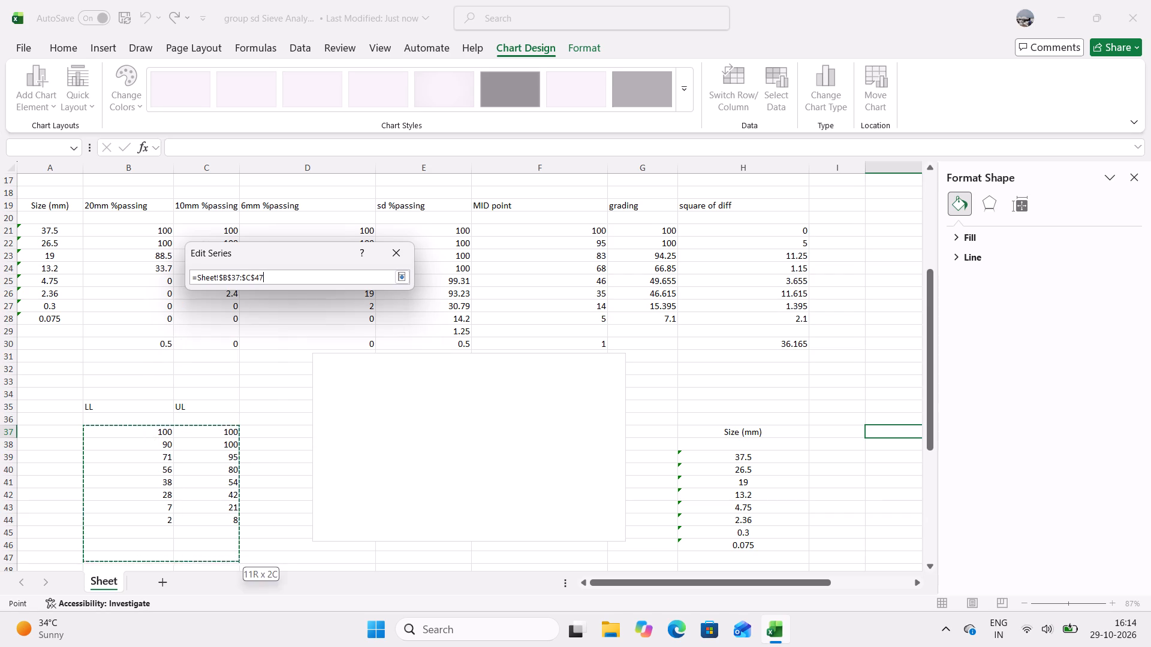
pyautogui.moveTo(174, 563); pyautogui.dragTo(147, 518)
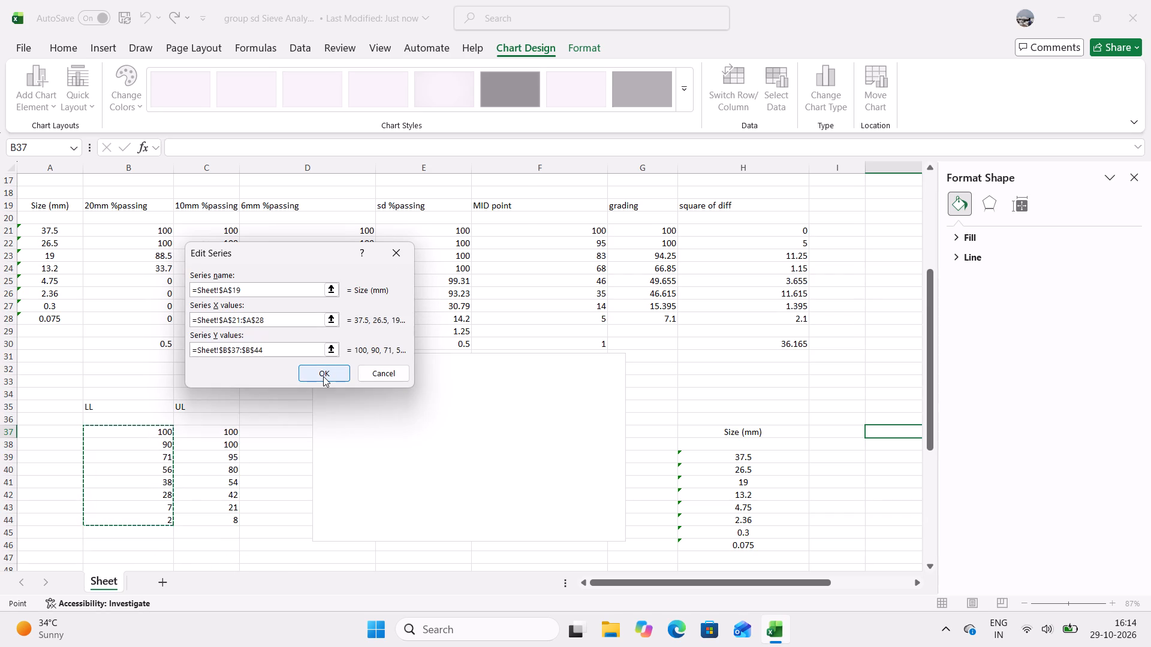
pyautogui.click(323, 376)
# Add a UL series named from C35, with A21:A28 as X values and C37:C44 as Y values.
pyautogui.click(120, 318)
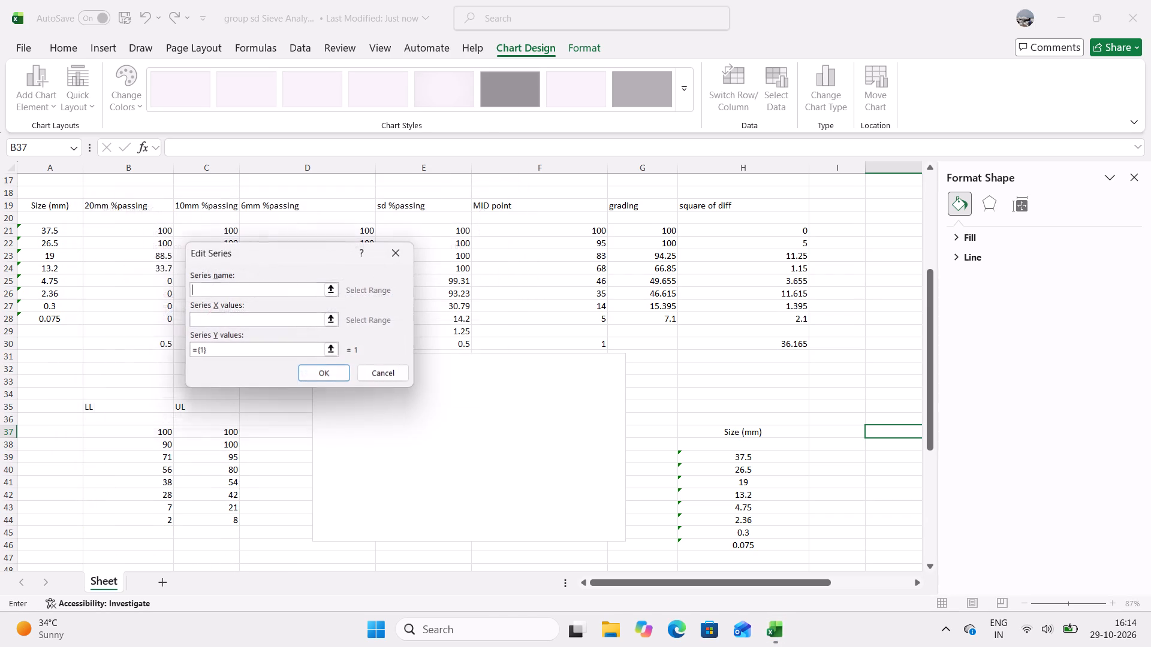
pyautogui.click(212, 404)
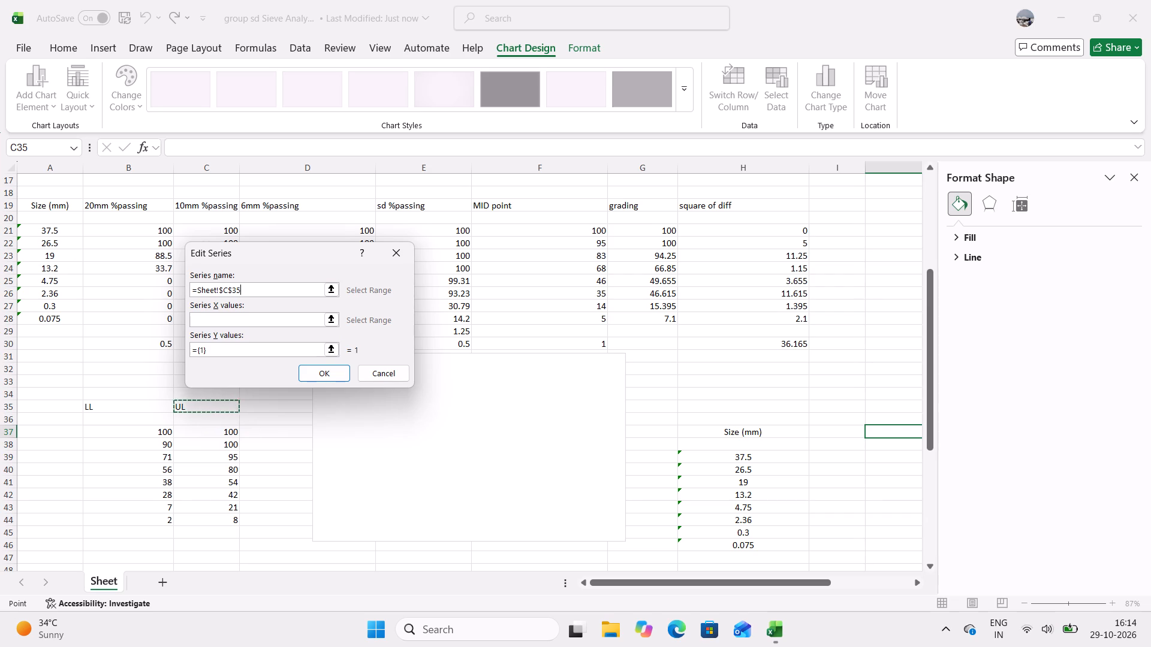
pyautogui.click(214, 318)
pyautogui.moveTo(56, 230); pyautogui.dragTo(63, 327)
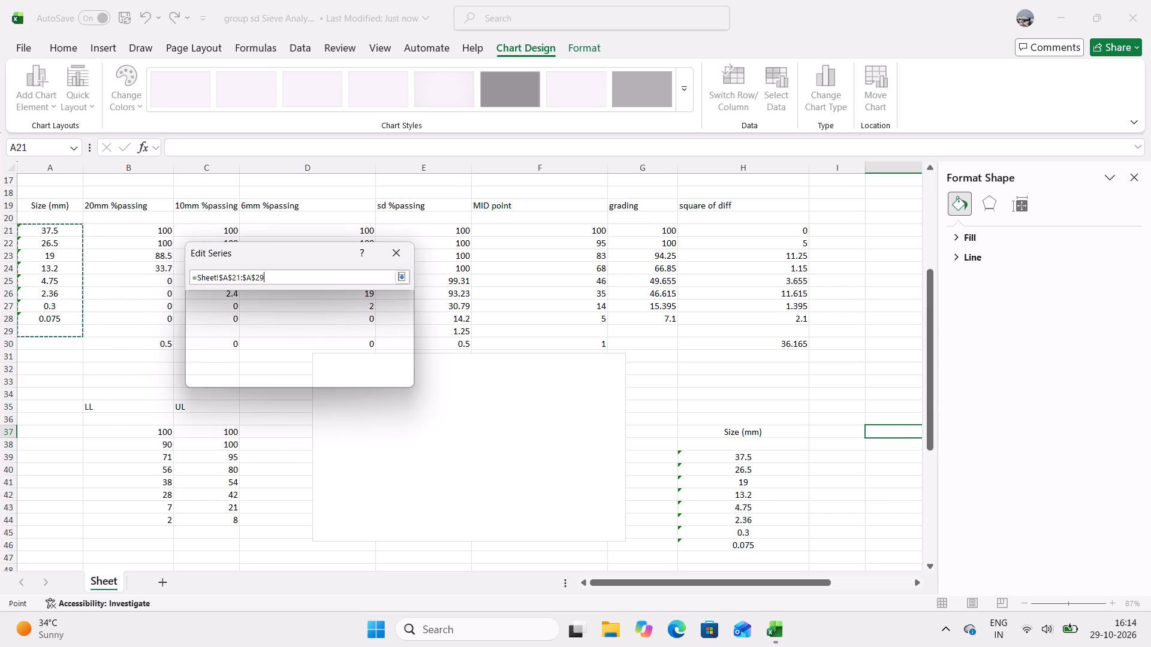
pyautogui.click(70, 315)
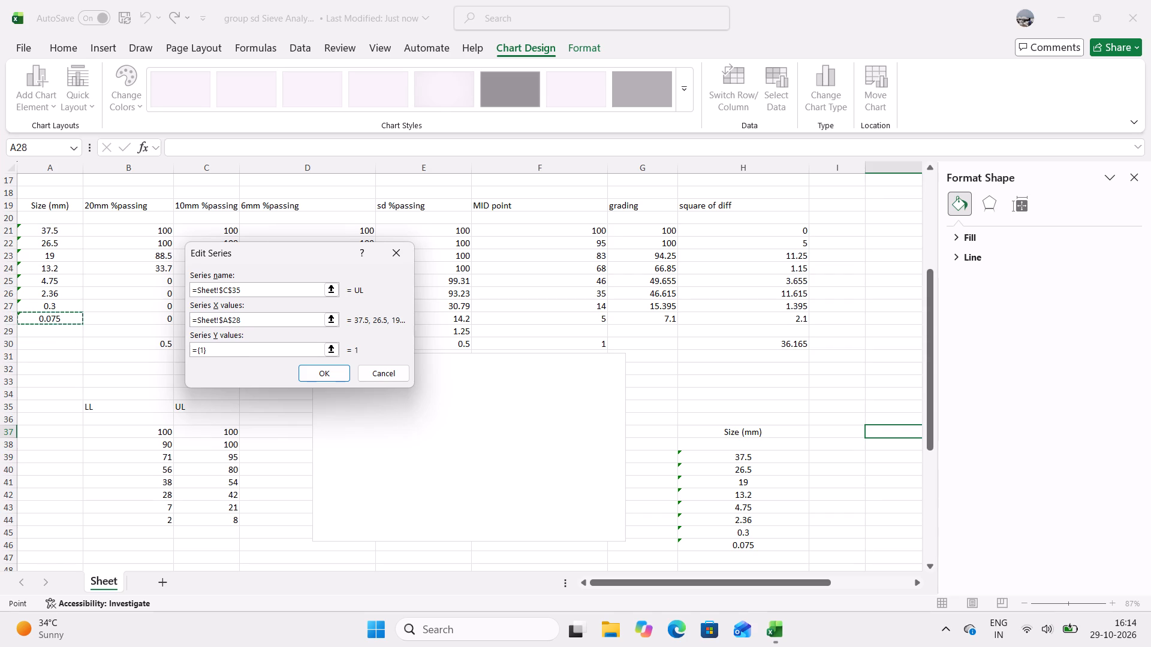
pyautogui.moveTo(54, 230); pyautogui.dragTo(53, 318)
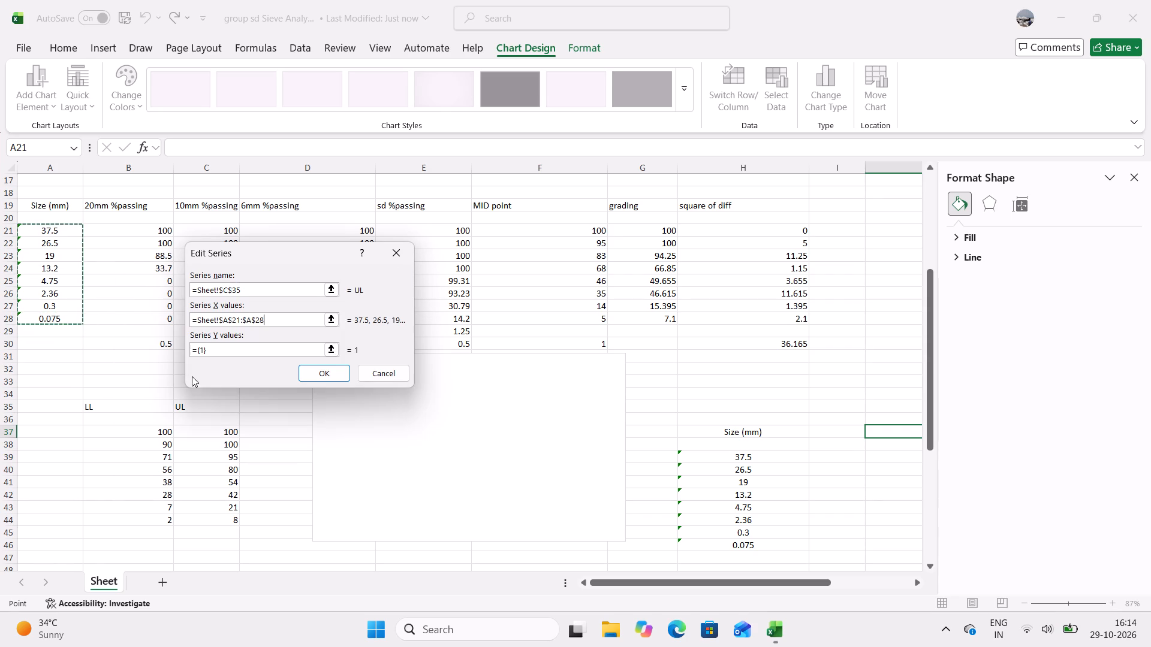
pyautogui.click(255, 341)
pyautogui.moveTo(239, 350); pyautogui.dragTo(204, 359)
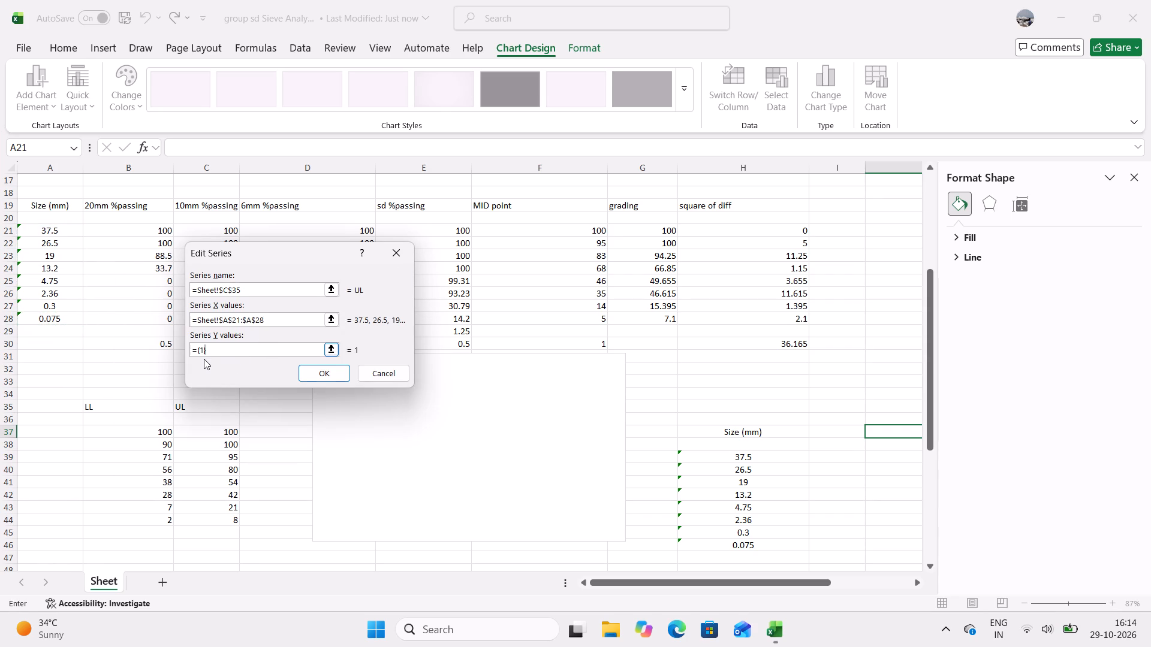
pyautogui.moveTo(204, 359); pyautogui.dragTo(201, 368)
pyautogui.press('BackSpace')
pyautogui.press('BackSpace')
pyautogui.moveTo(211, 431); pyautogui.dragTo(213, 503)
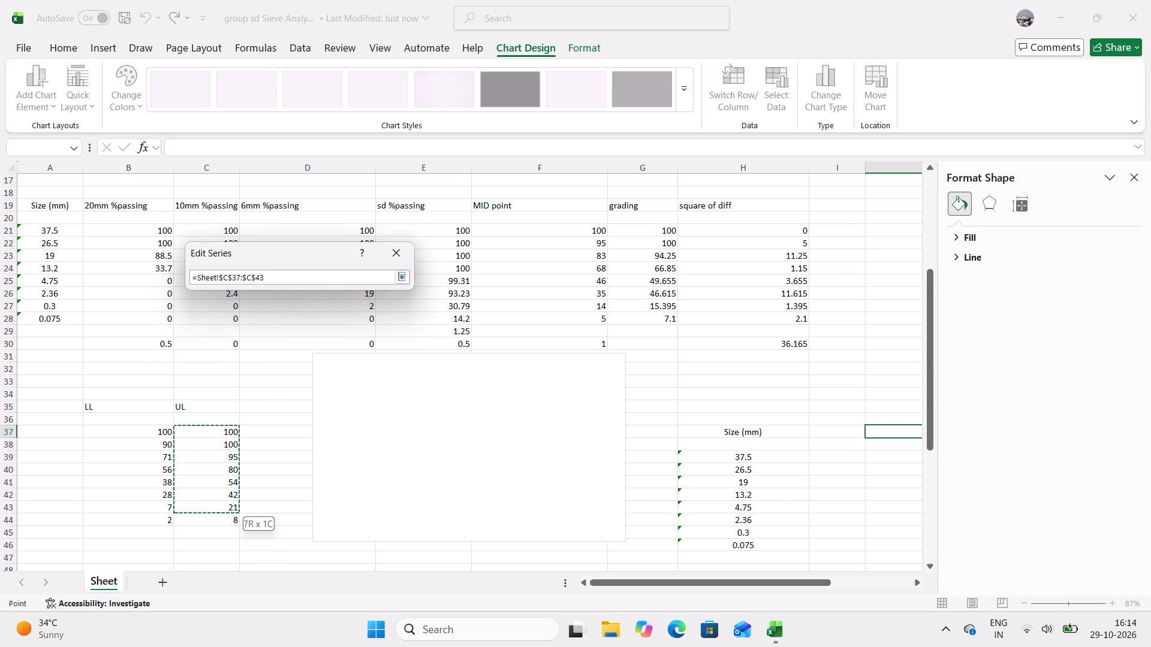
pyautogui.moveTo(213, 503); pyautogui.dragTo(217, 521)
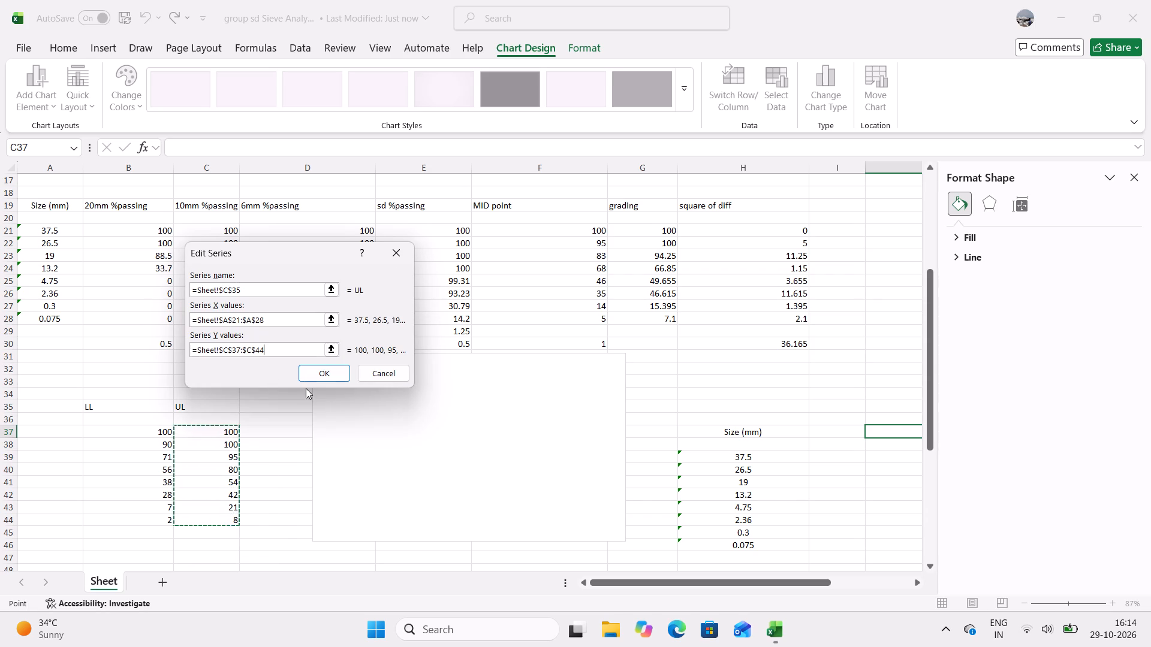
pyautogui.click(323, 373)
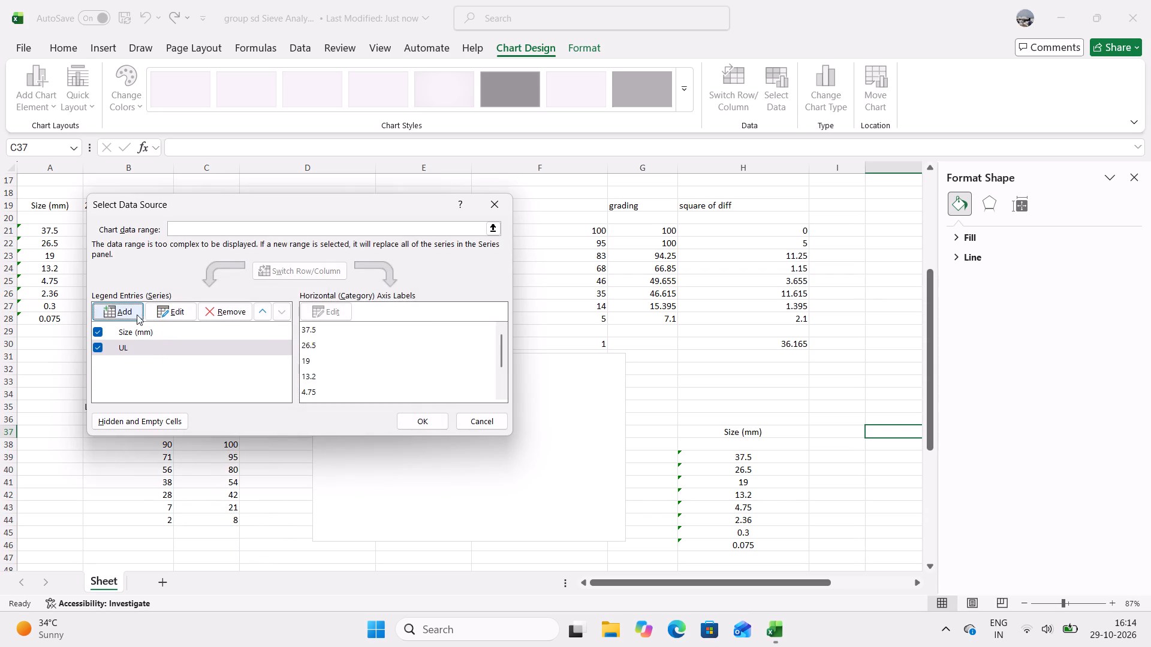
# Add a MID point series named from F19, with A21:A28 as X values and F21:F28 as Y values.
pyautogui.click(138, 315)
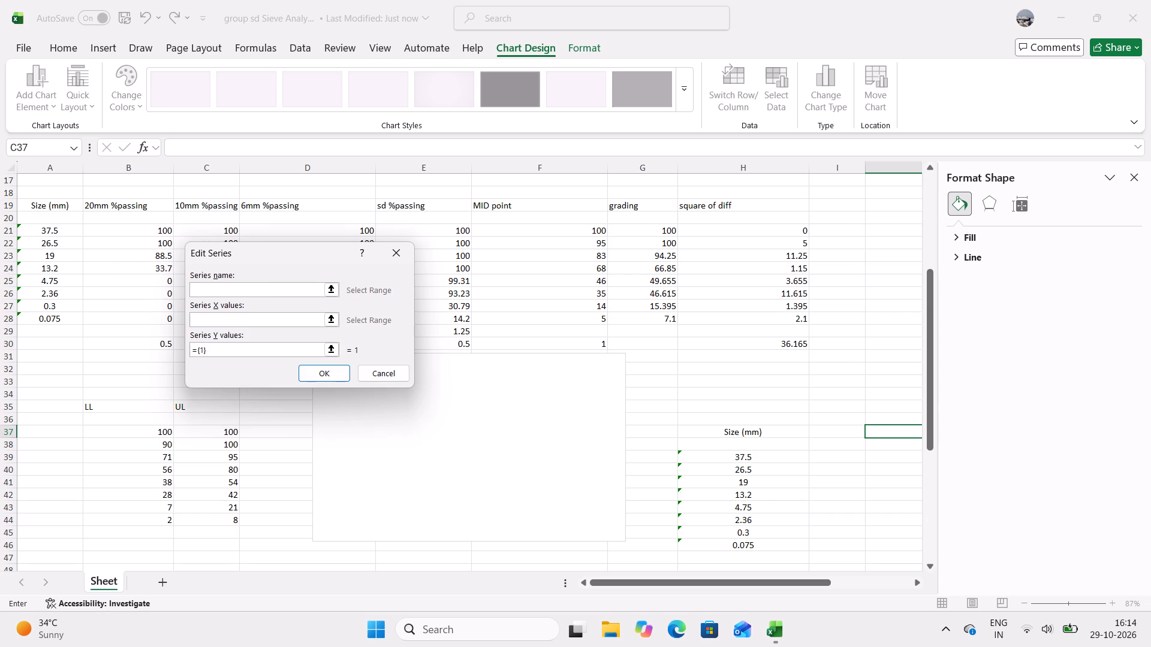
pyautogui.click(537, 210)
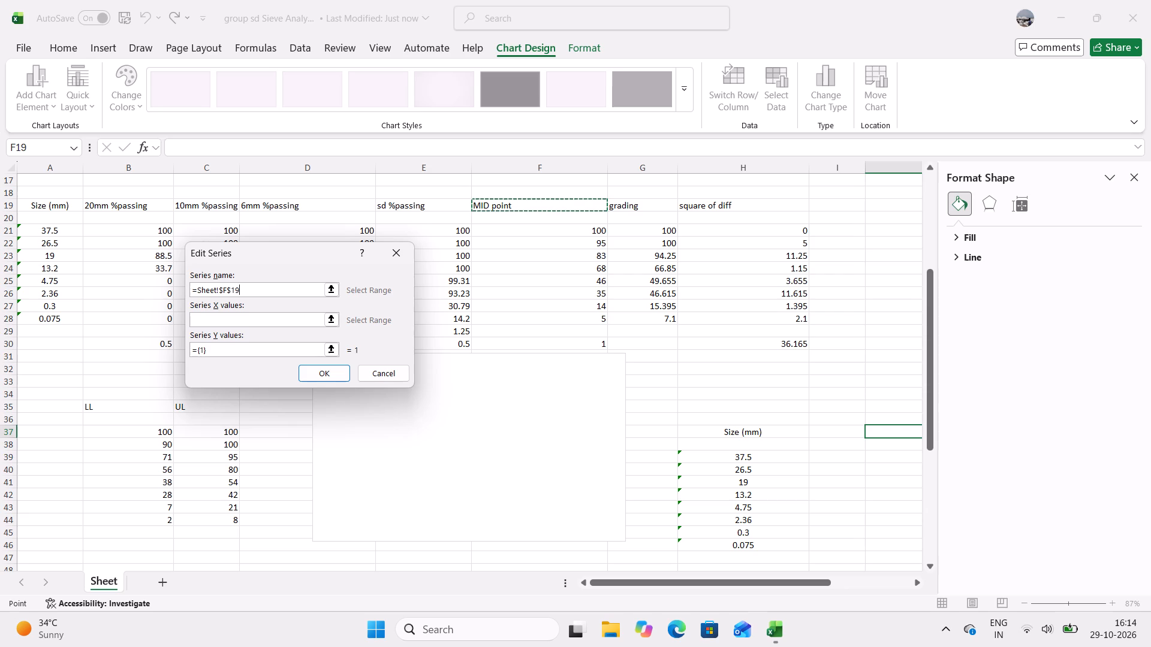
pyautogui.click(224, 321)
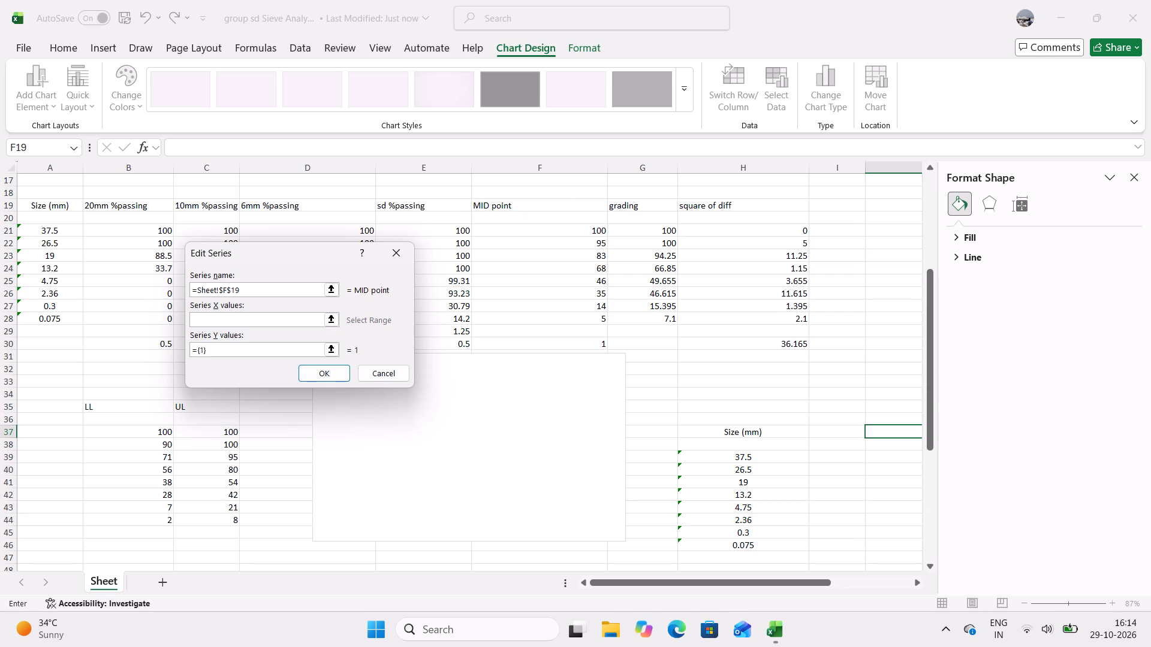
pyautogui.moveTo(51, 228); pyautogui.dragTo(55, 318)
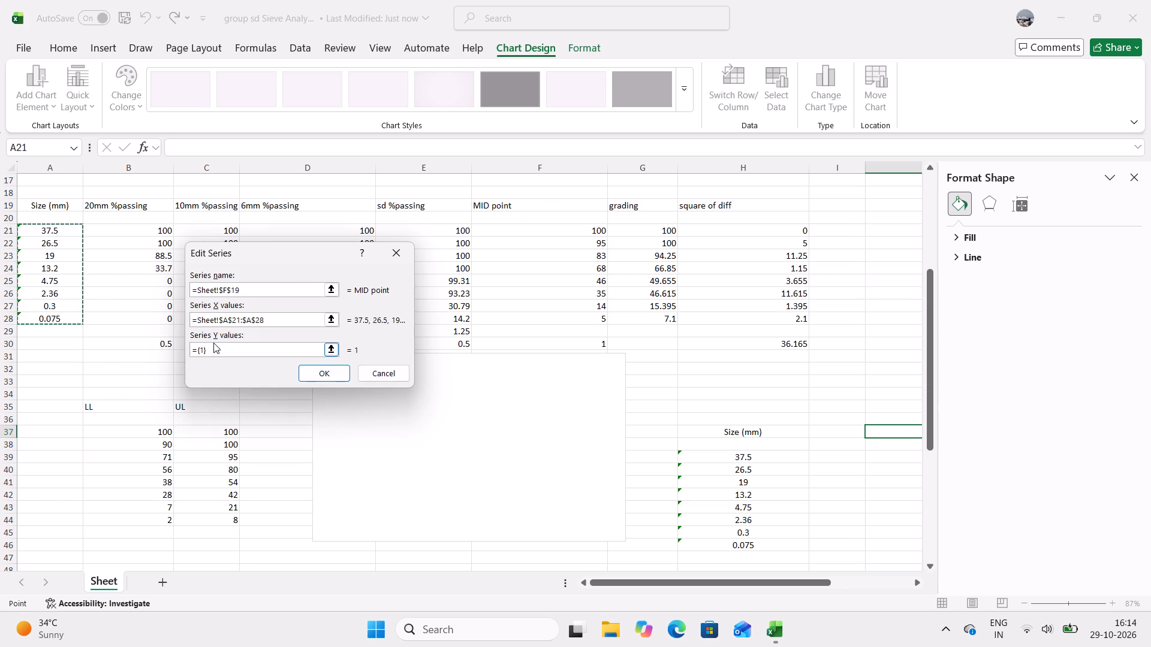
pyautogui.click(214, 348)
pyautogui.press('BackSpace')
pyautogui.press('BackSpace')
pyautogui.press('BackSpace')
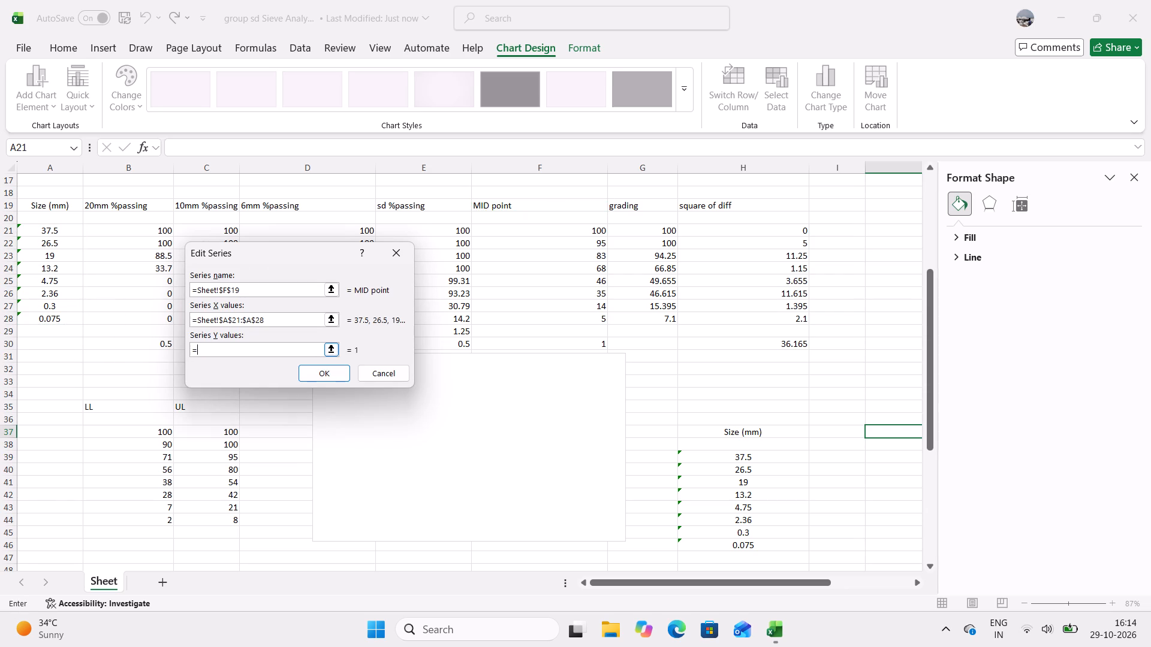
pyautogui.moveTo(489, 231); pyautogui.dragTo(471, 322)
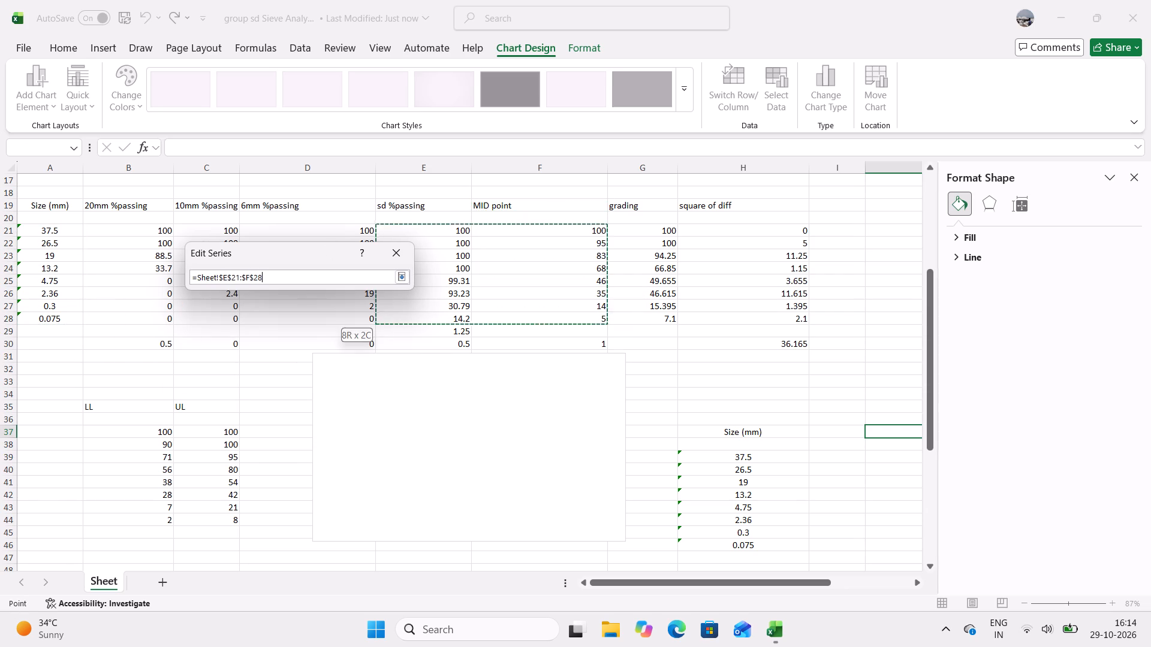
pyautogui.moveTo(471, 322); pyautogui.dragTo(514, 316)
pyautogui.click(514, 316)
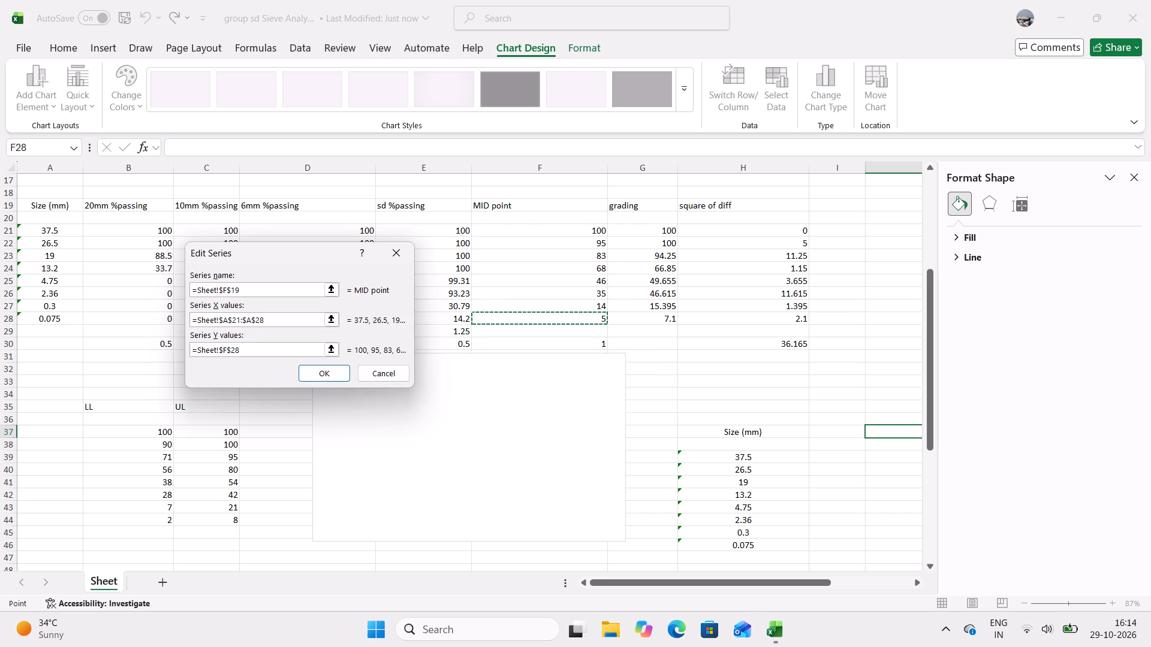
pyautogui.moveTo(529, 229); pyautogui.dragTo(529, 314)
pyautogui.click(342, 371)
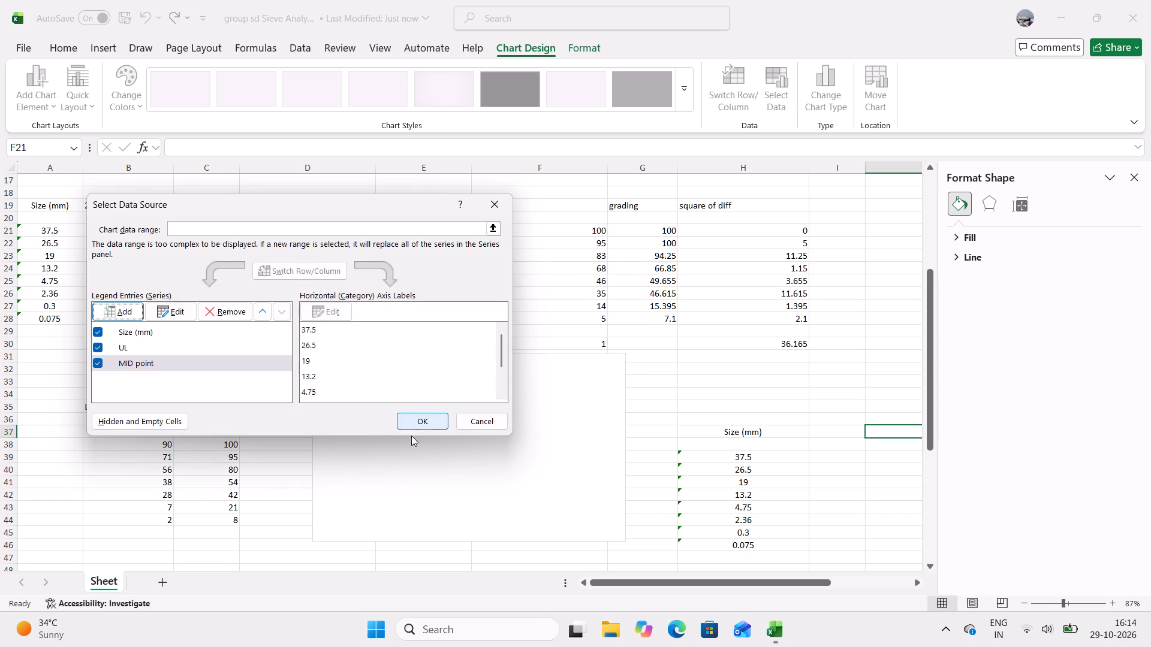
# Add a grading series named from G19, with A21:A28 as X values and G21:G28 as Y values, and apply the chart data.
pyautogui.click(129, 316)
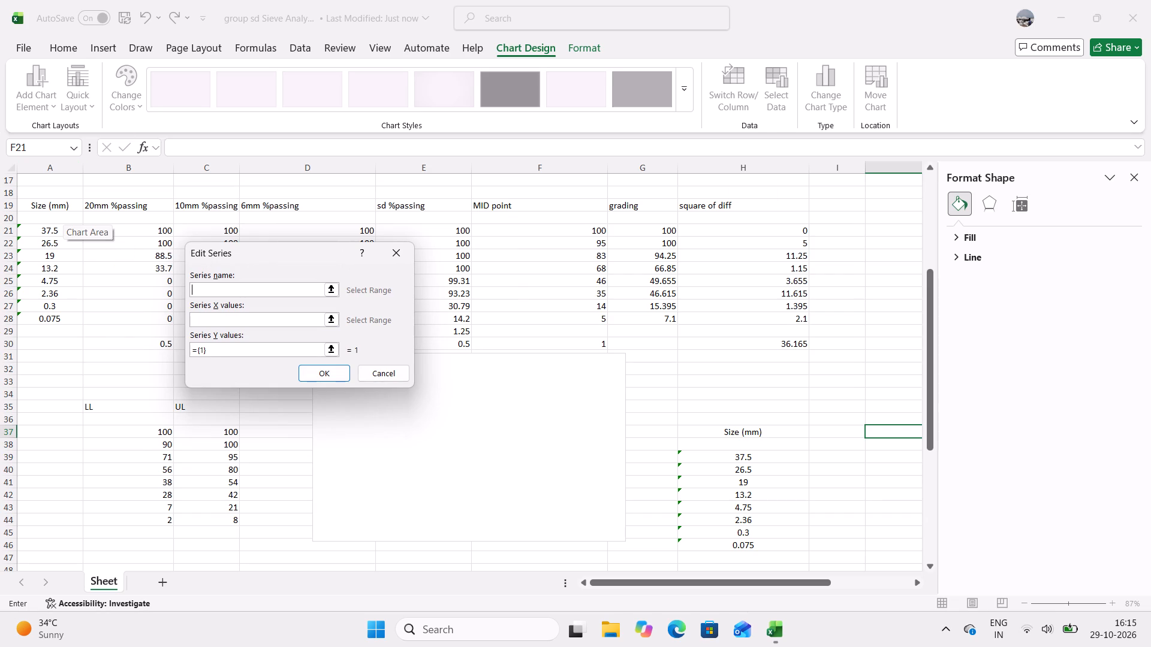
pyautogui.click(633, 211)
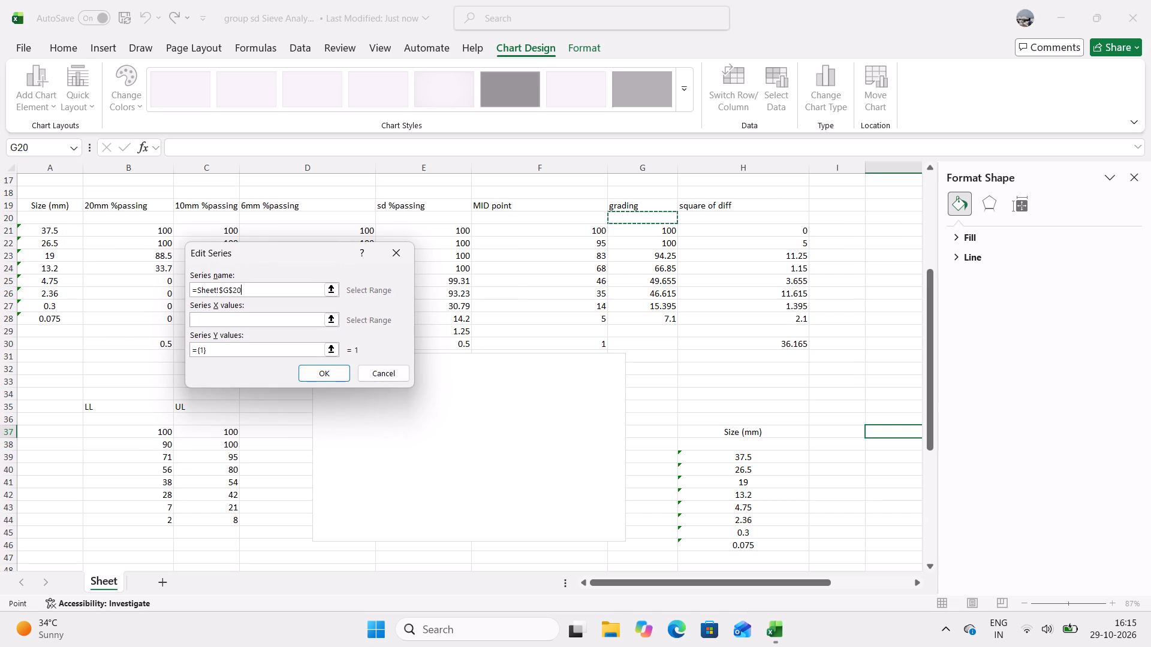
pyautogui.click(629, 208)
pyautogui.click(259, 314)
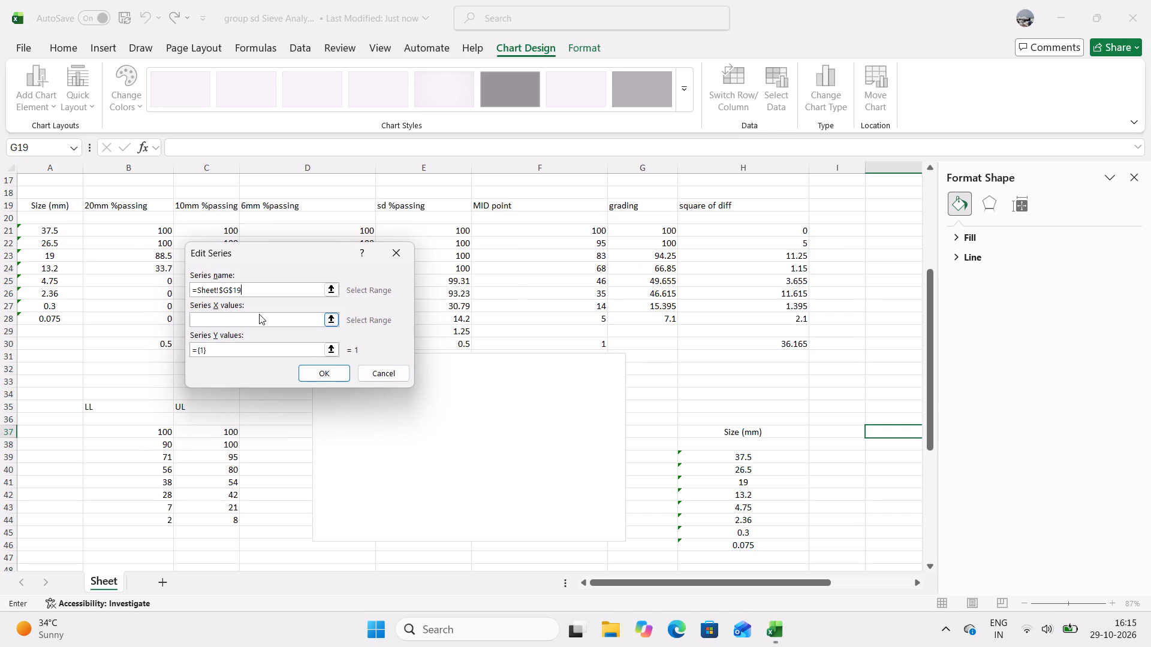
pyautogui.click(257, 322)
pyautogui.click(63, 228)
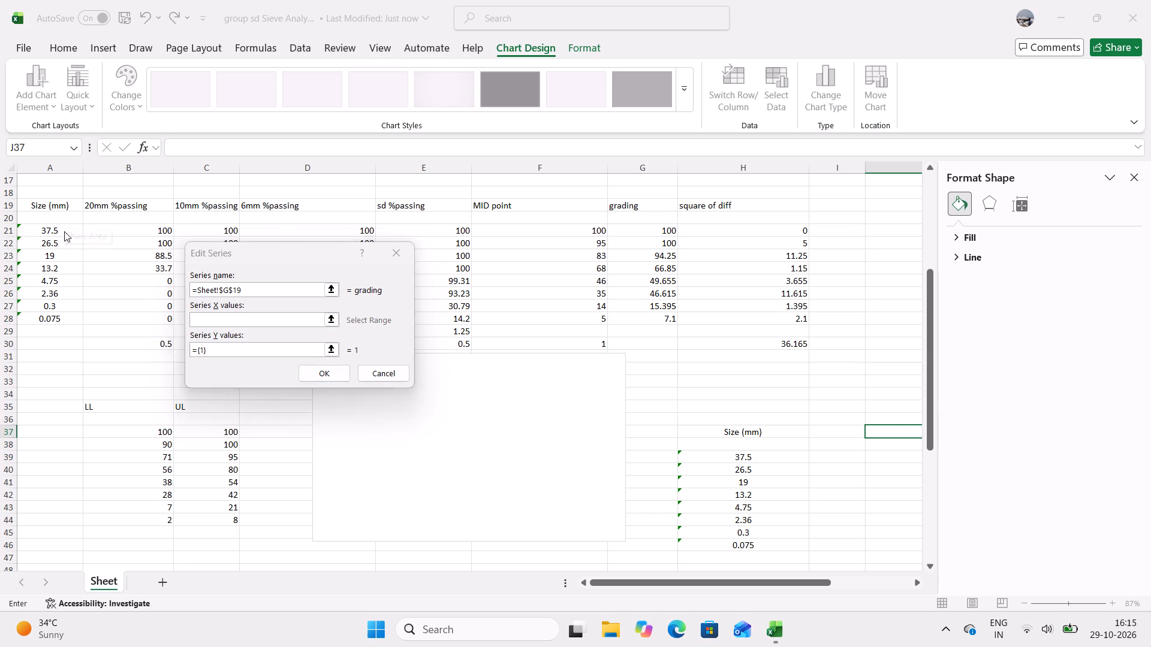
pyautogui.moveTo(64, 231); pyautogui.dragTo(47, 319)
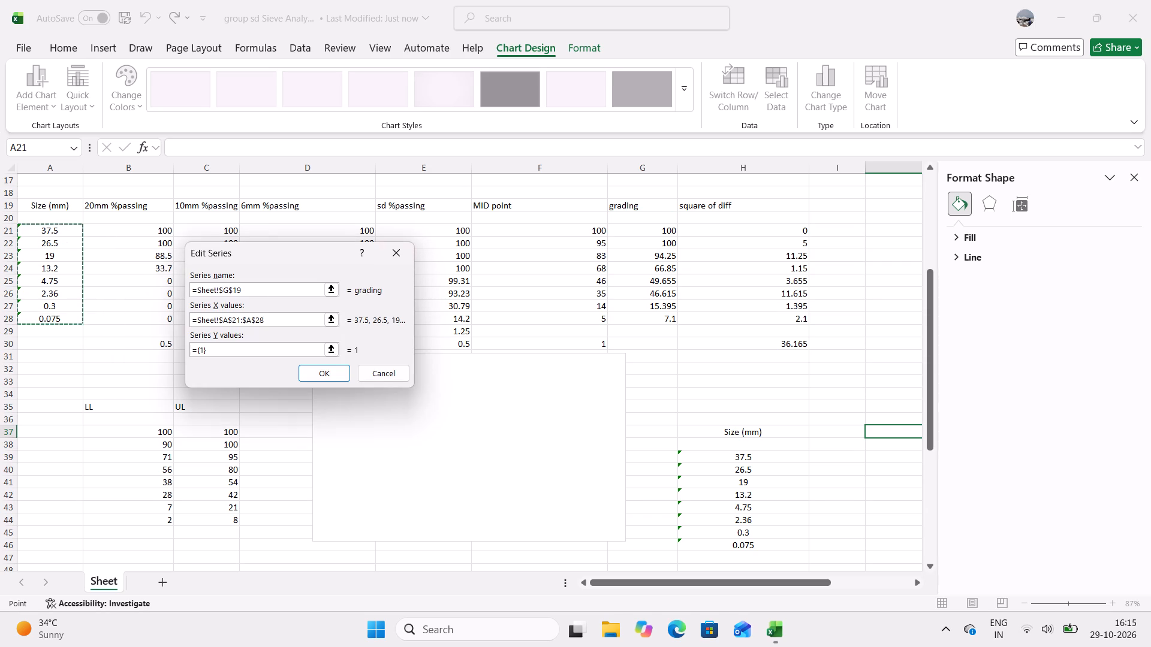
pyautogui.click(254, 354)
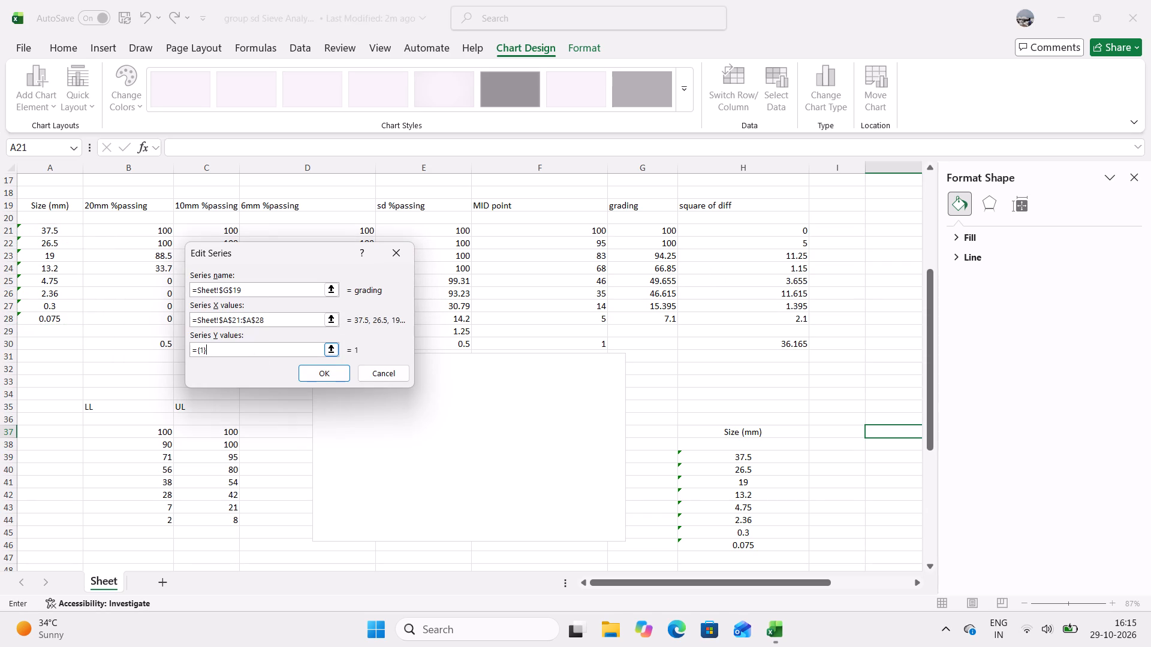
pyautogui.press('BackSpace')
pyautogui.press('BackSpace')
pyautogui.press('BackSpace')
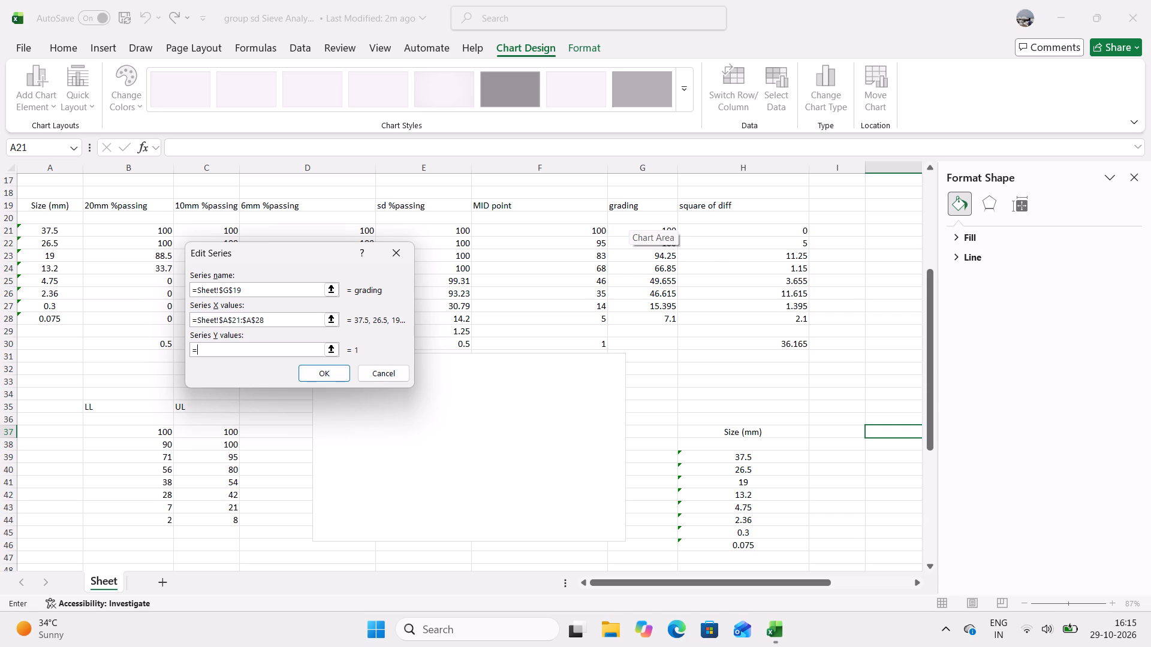
pyautogui.moveTo(629, 226); pyautogui.dragTo(640, 321)
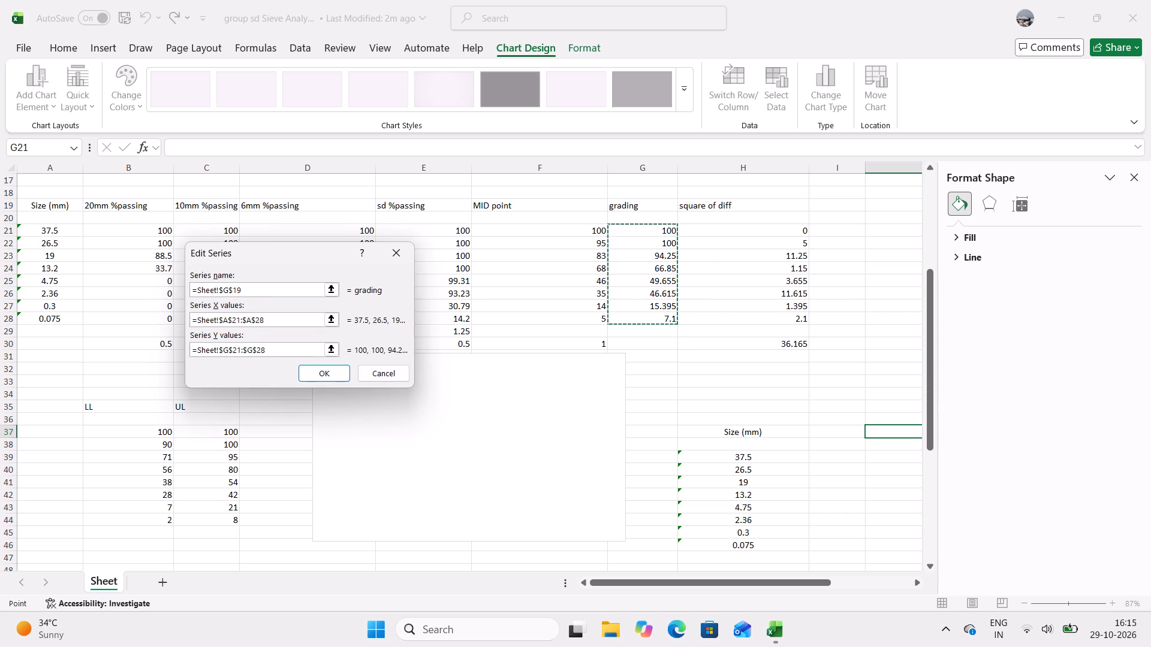
pyautogui.click(306, 374)
pyautogui.click(399, 419)
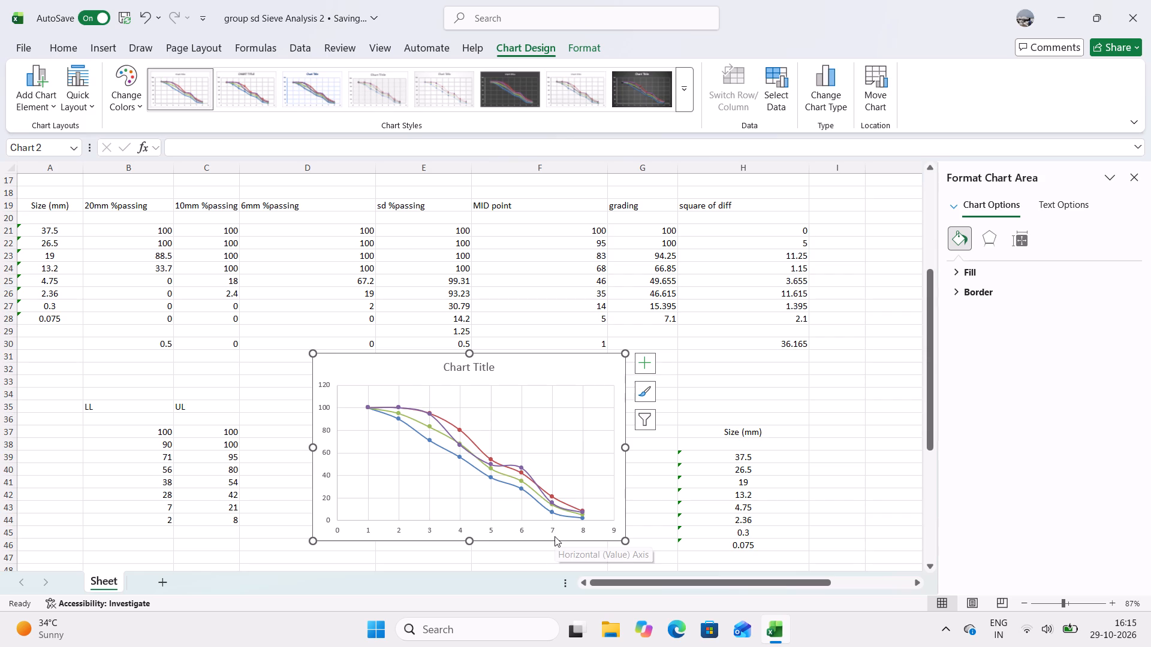
# Set the chart's horizontal axis to a base 10 logarithmic scale with its values in reverse order.
pyautogui.rightClick(555, 530)
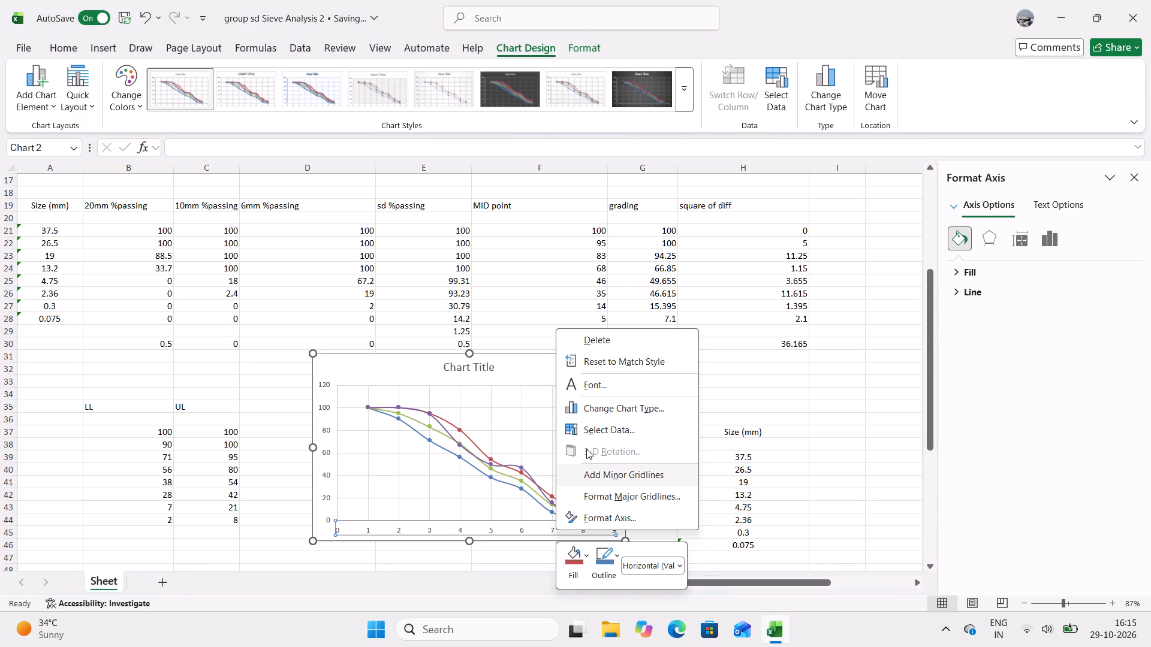
pyautogui.doubleClick(490, 527)
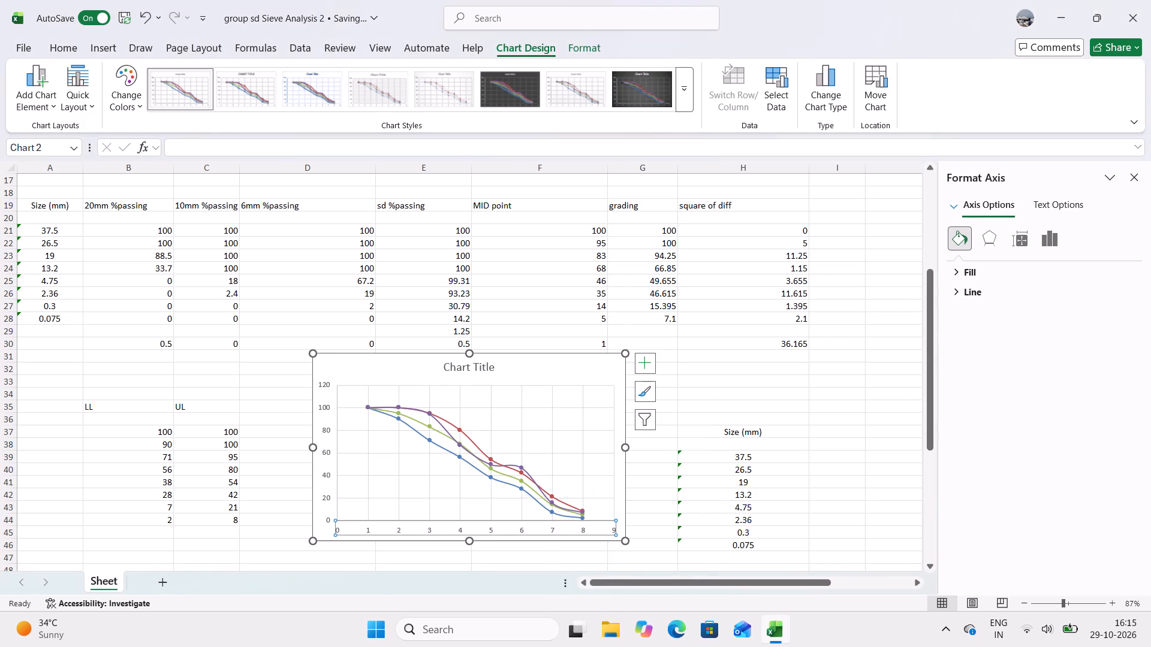
pyautogui.click(1045, 238)
pyautogui.click(978, 274)
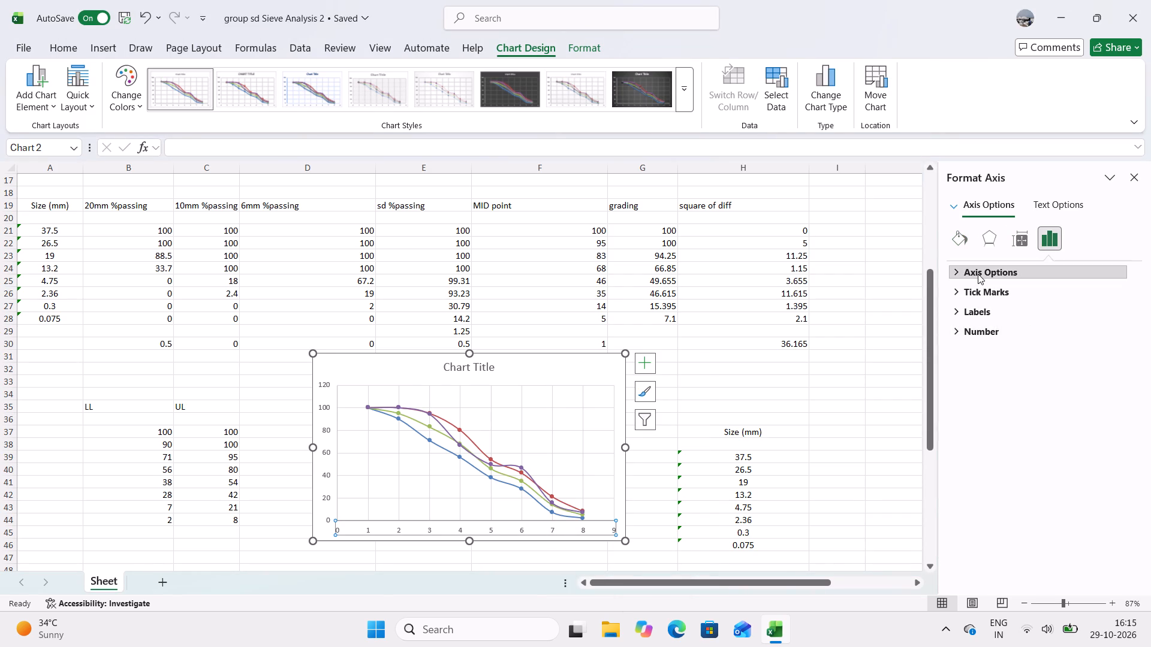
pyautogui.scroll(-5, 993, 368)
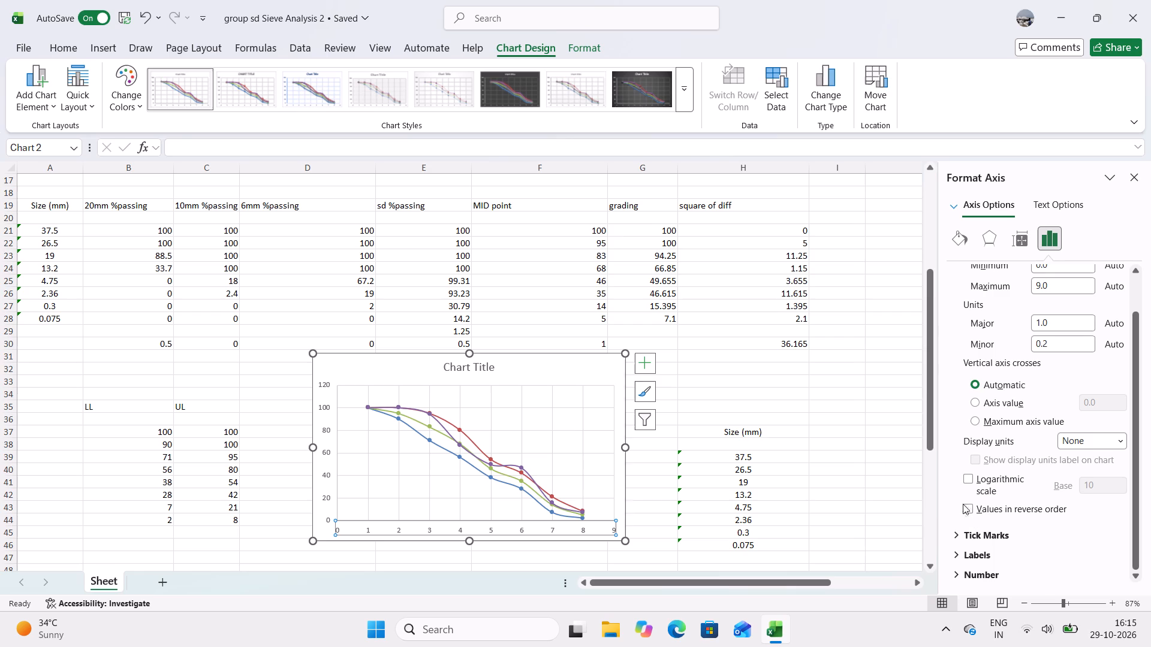
pyautogui.click(963, 479)
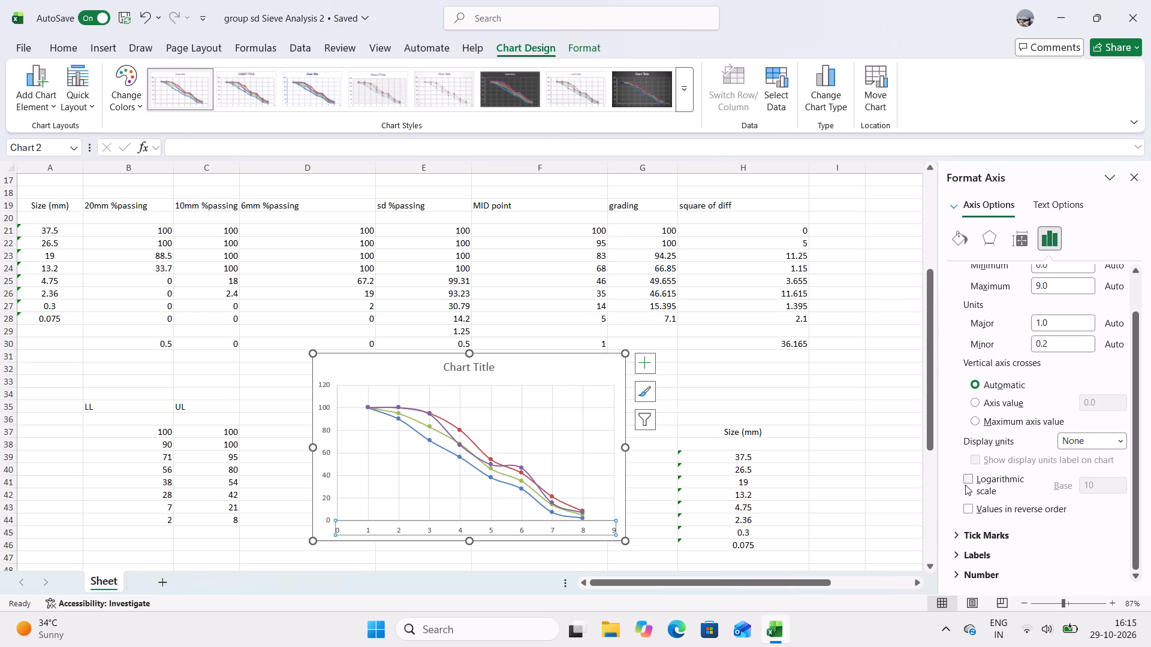
pyautogui.click(965, 485)
pyautogui.click(972, 510)
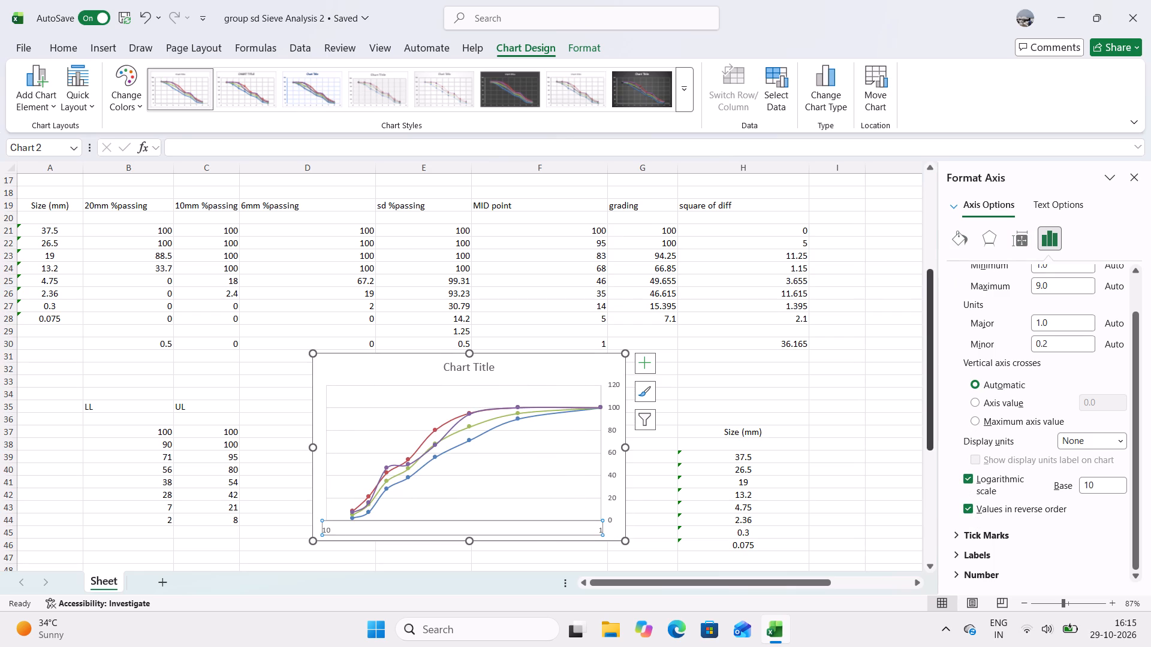
pyautogui.click(959, 548)
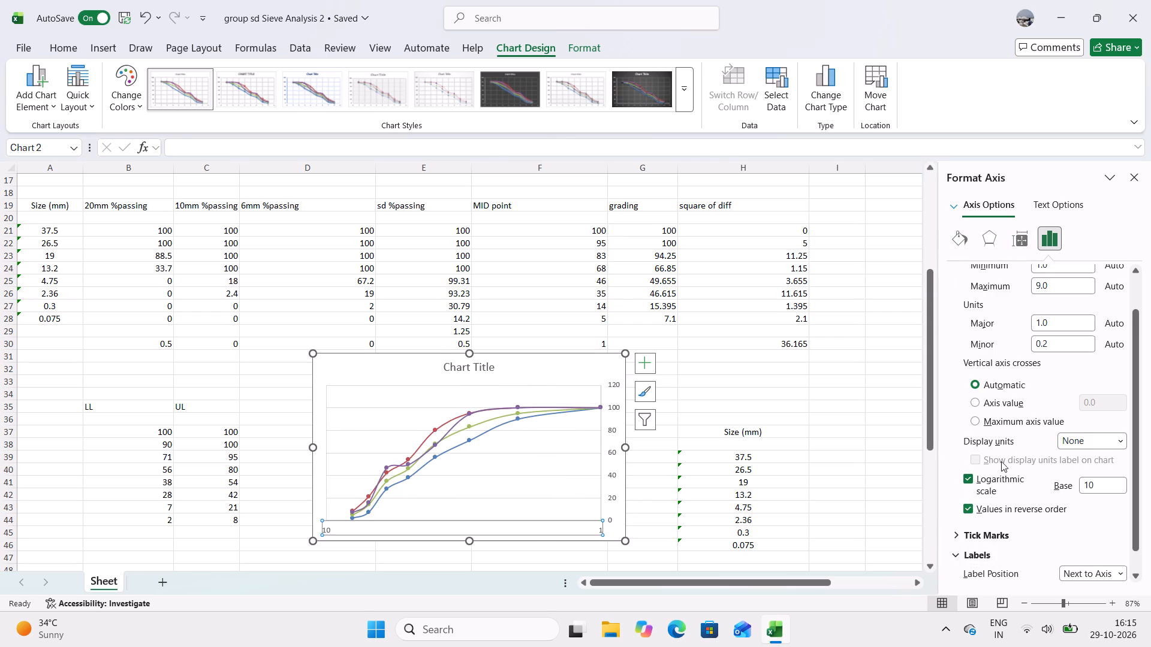
pyautogui.scroll(-2, 1019, 447)
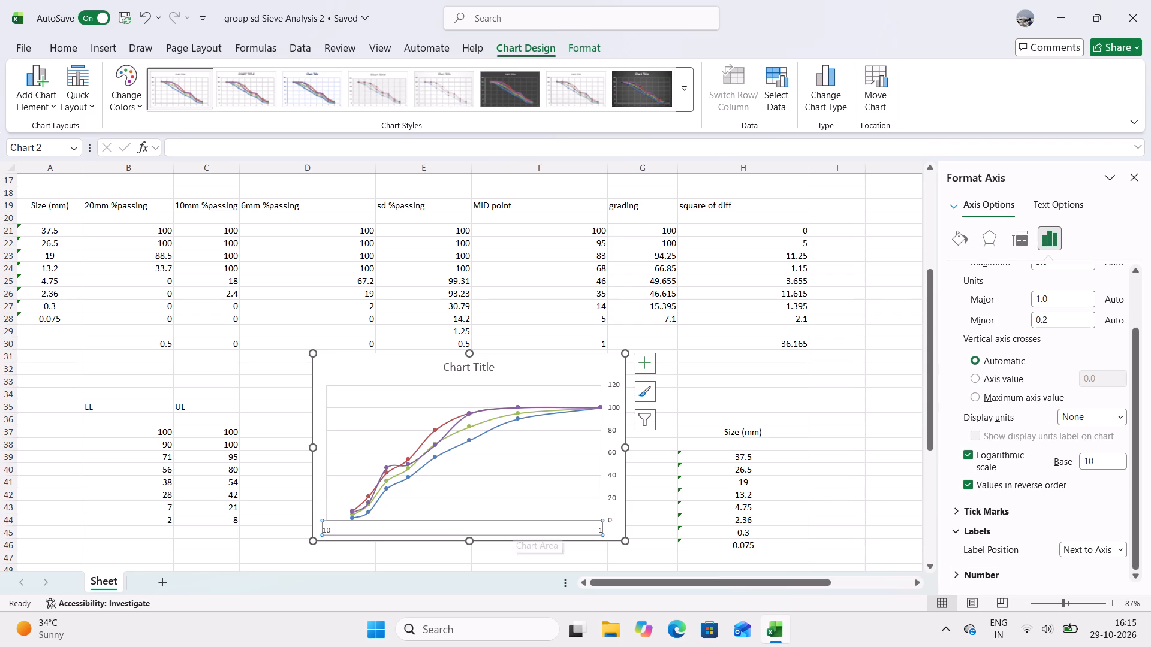
# Set the label position of the chart's vertical axis to High.
pyautogui.click(618, 422)
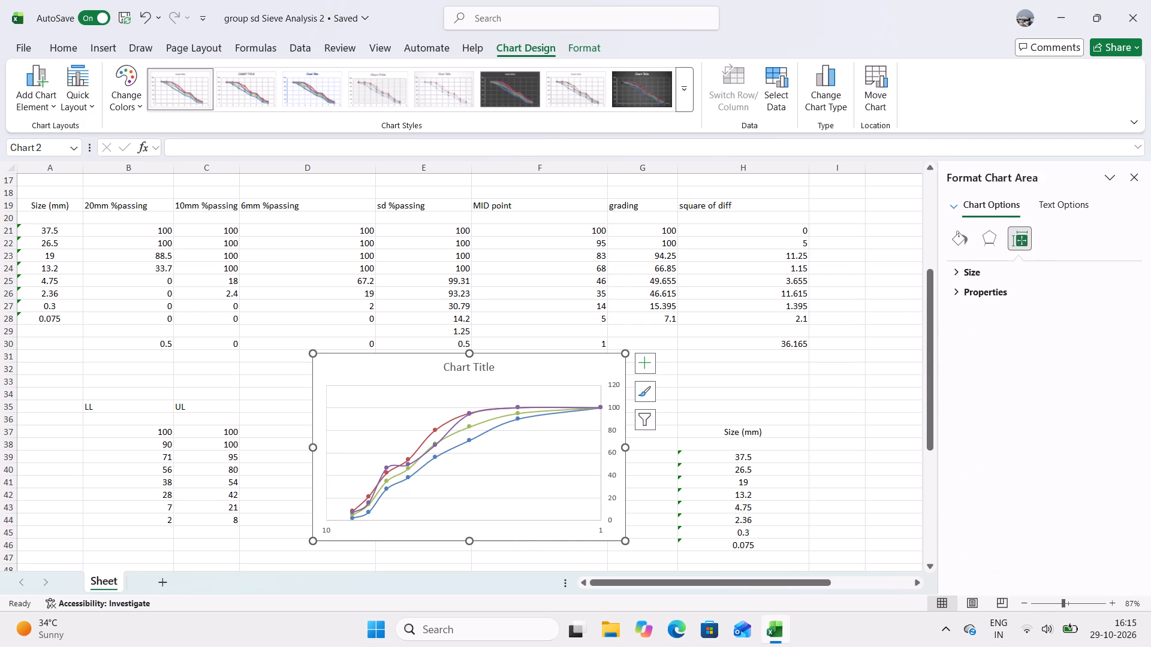
pyautogui.doubleClick(613, 425)
pyautogui.click(1057, 229)
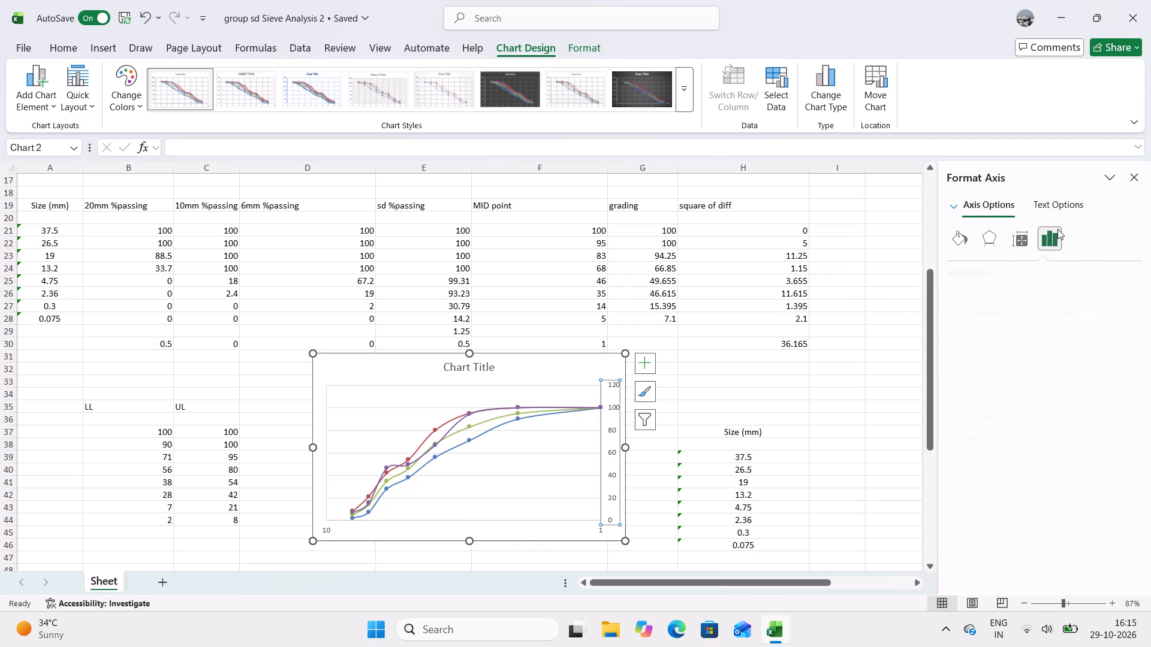
pyautogui.click(980, 318)
pyautogui.click(978, 308)
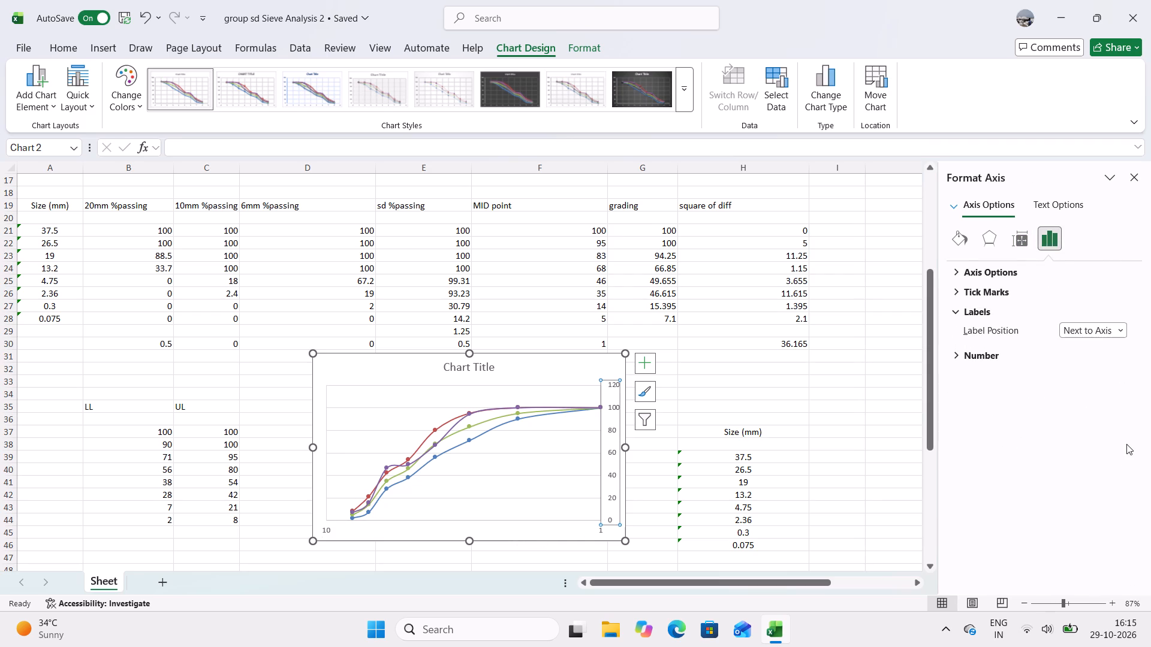
pyautogui.click(1118, 329)
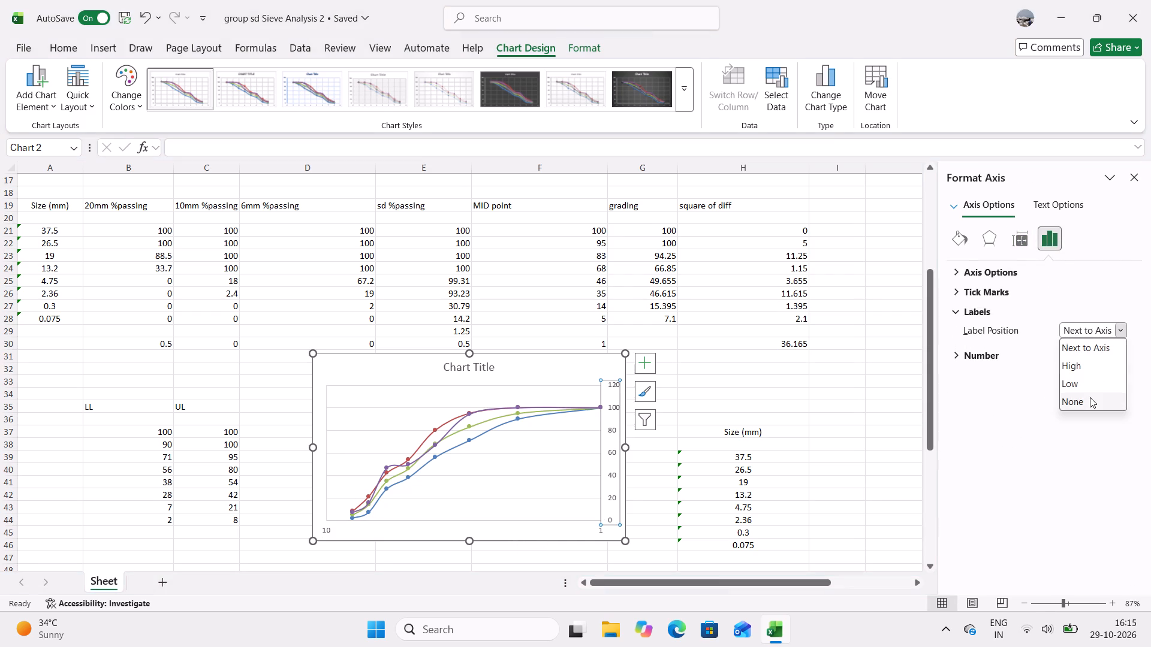
pyautogui.click(1087, 391)
pyautogui.click(1104, 325)
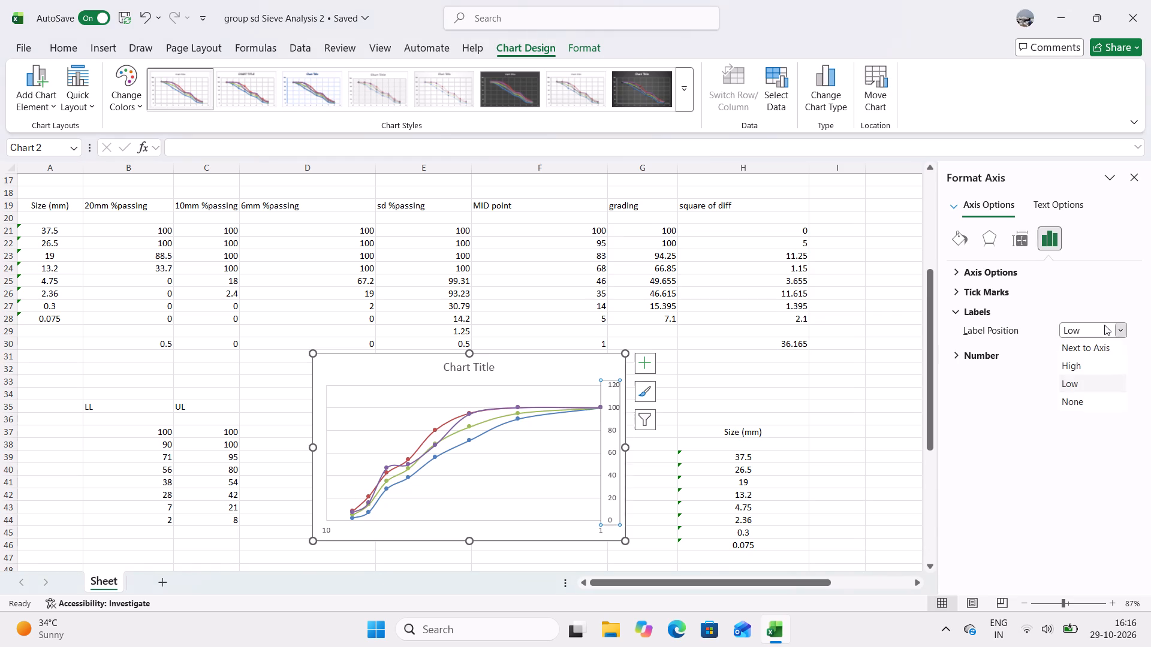
pyautogui.click(1085, 367)
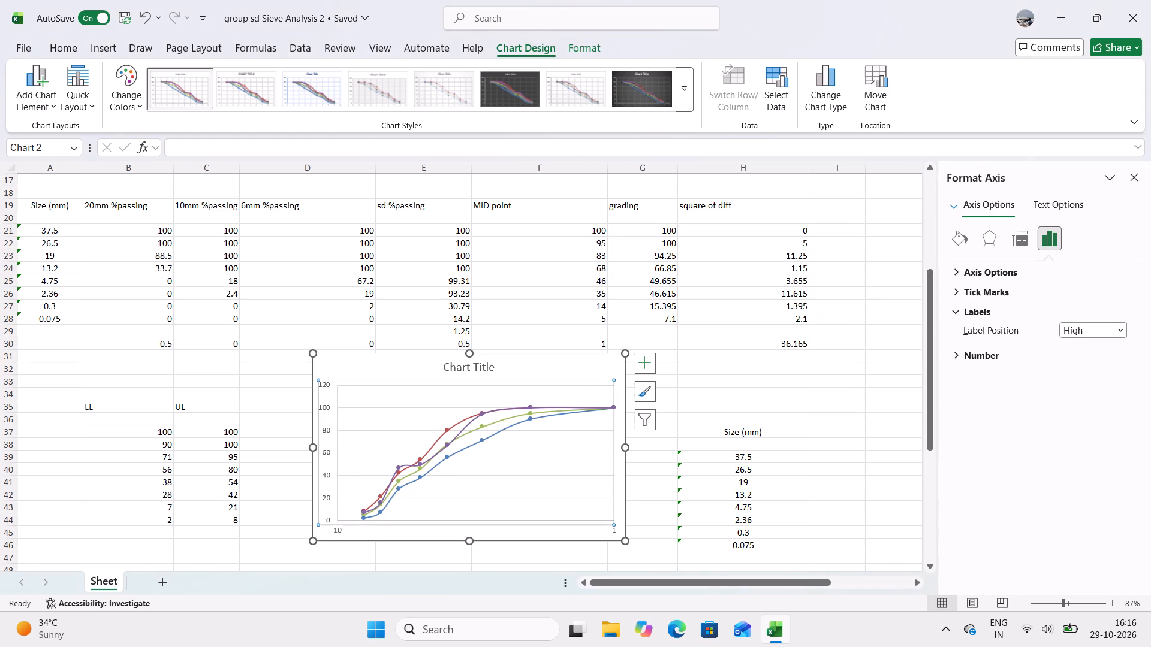
# Change the grading chart's type from Scatter with Smooth Lines and Markers to Bubble.
pyautogui.click(481, 437)
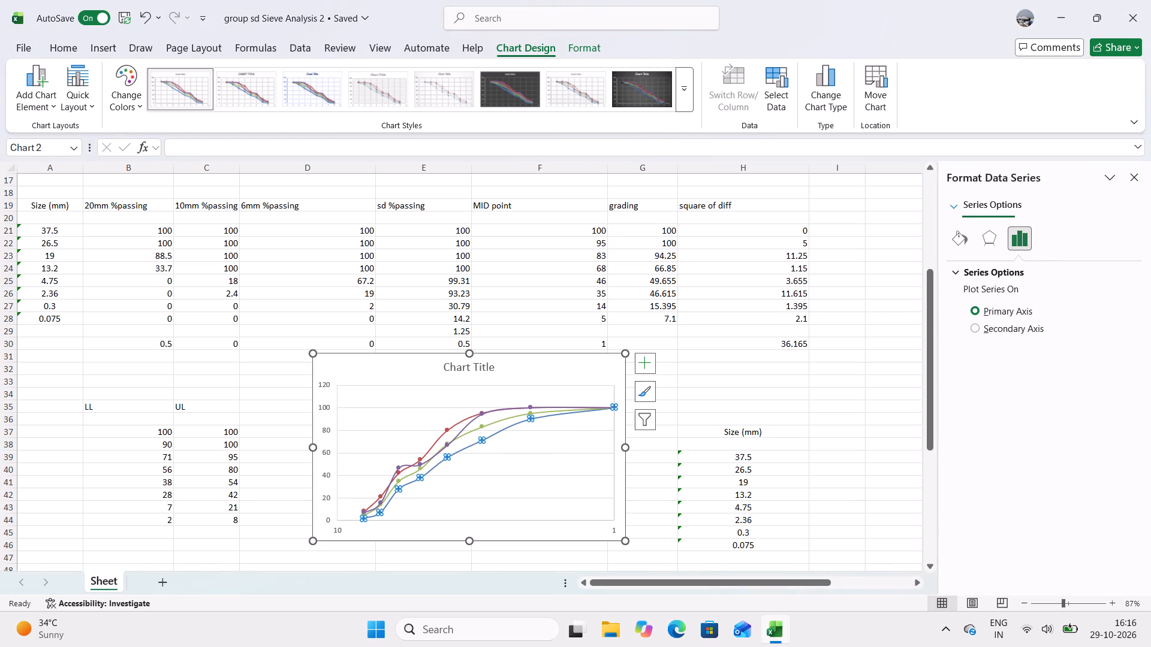
pyautogui.rightClick(496, 442)
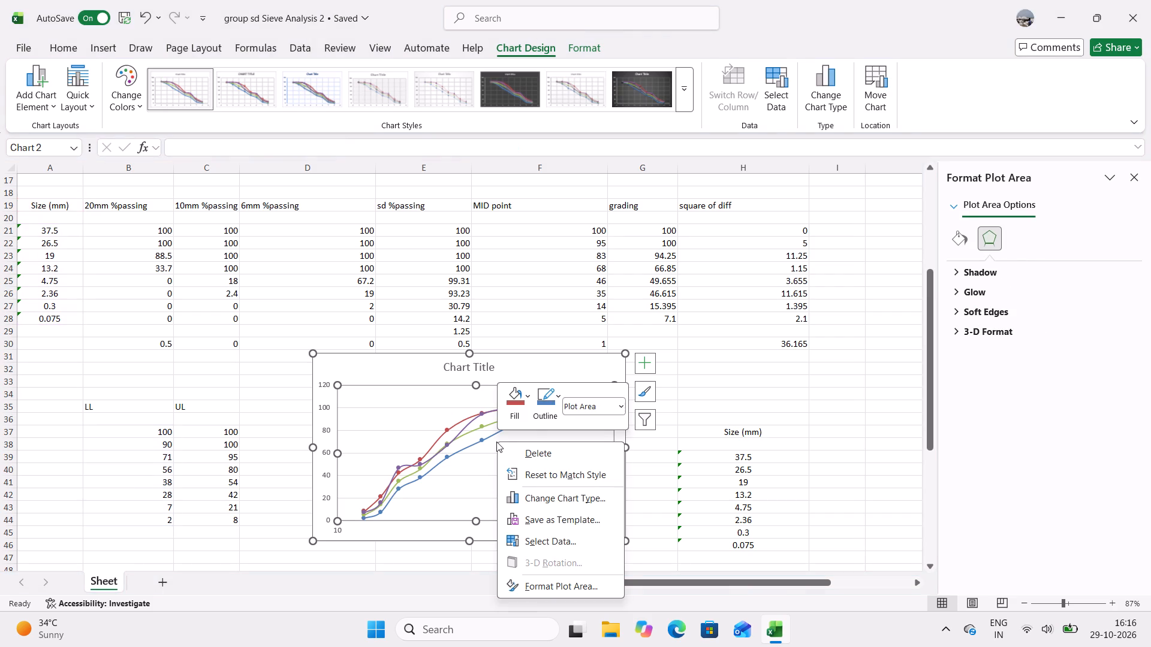
pyautogui.click(581, 492)
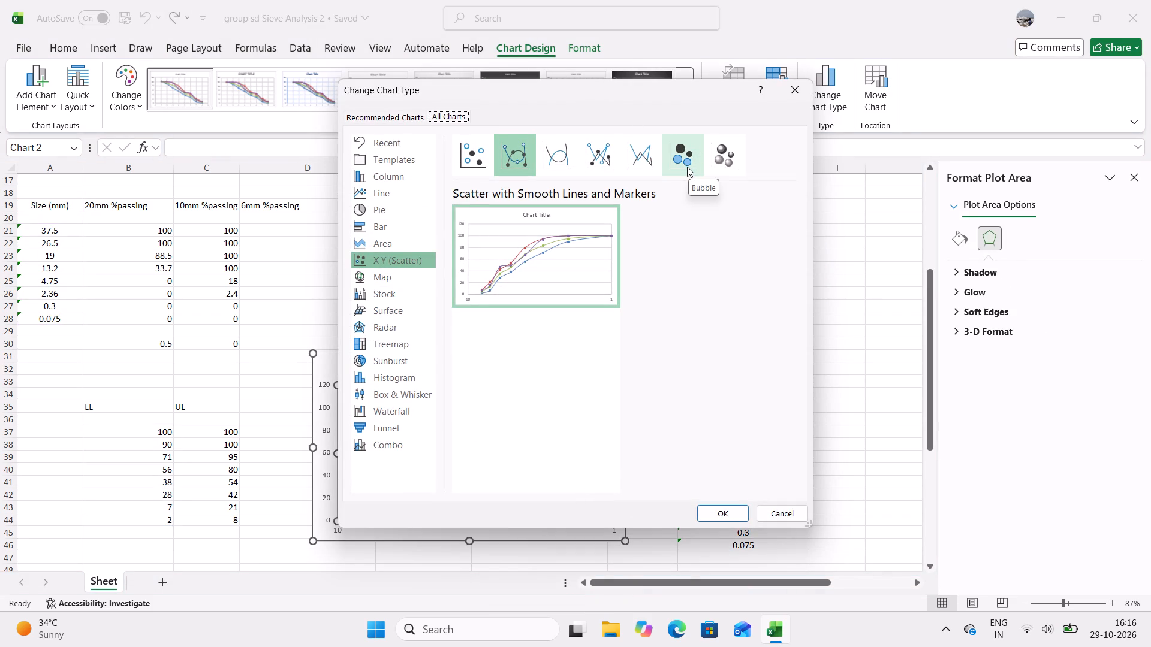
pyautogui.click(687, 167)
pyautogui.click(710, 511)
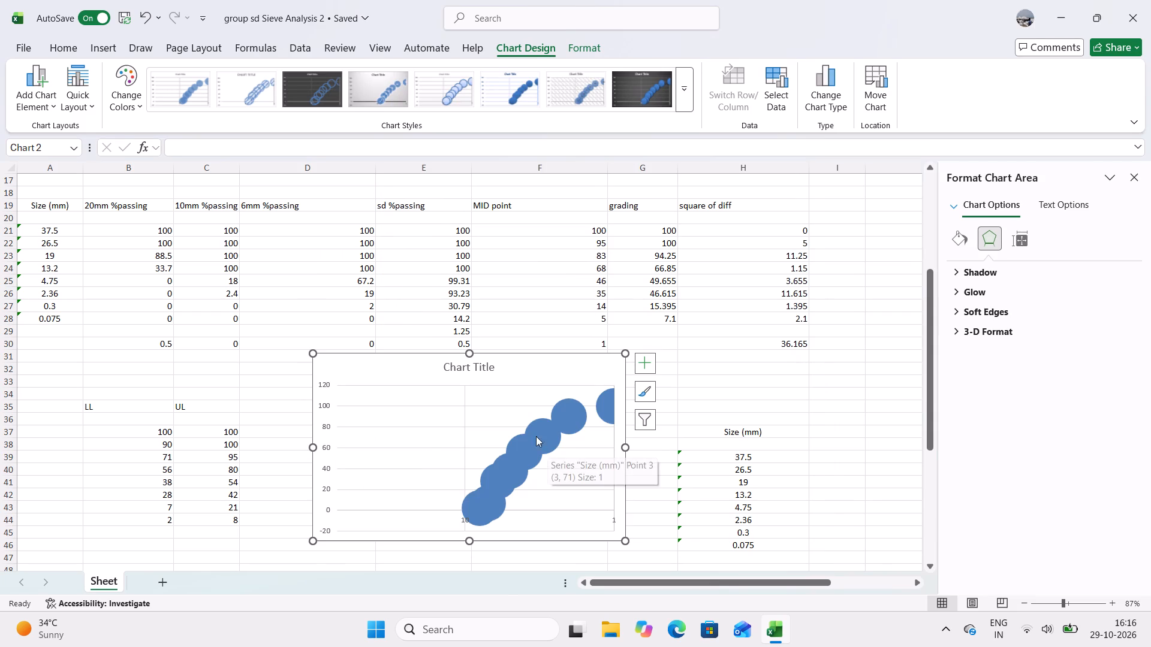
# Try several chart styles on the bubble chart and settle on the first, plain white style.
pyautogui.click(388, 90)
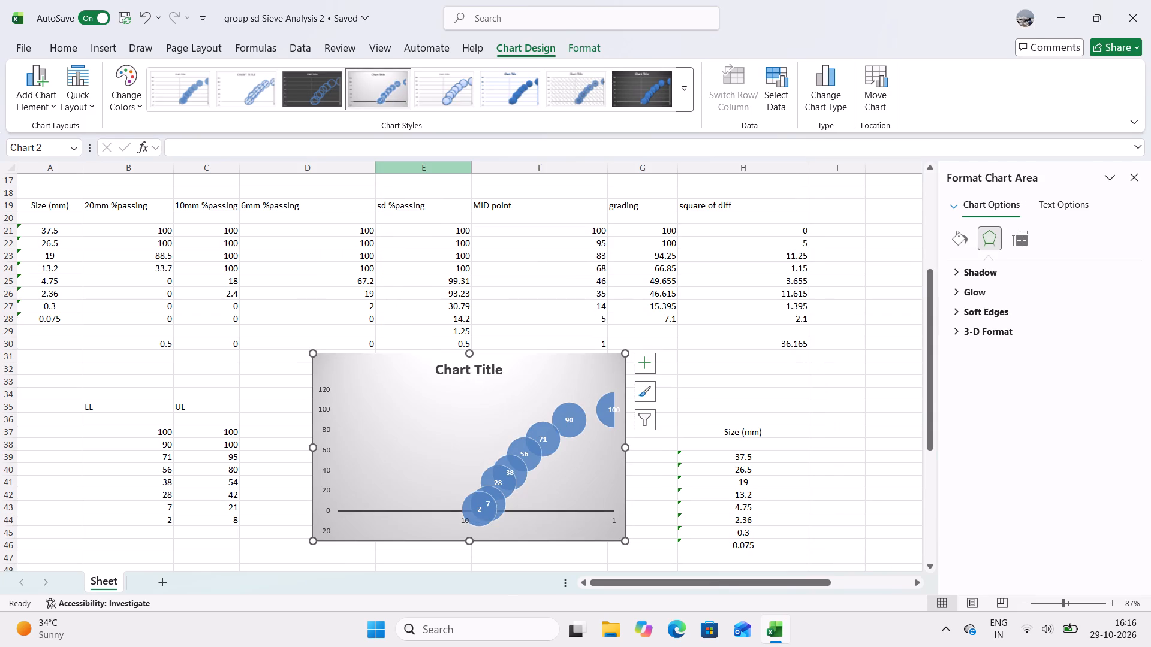
pyautogui.click(456, 93)
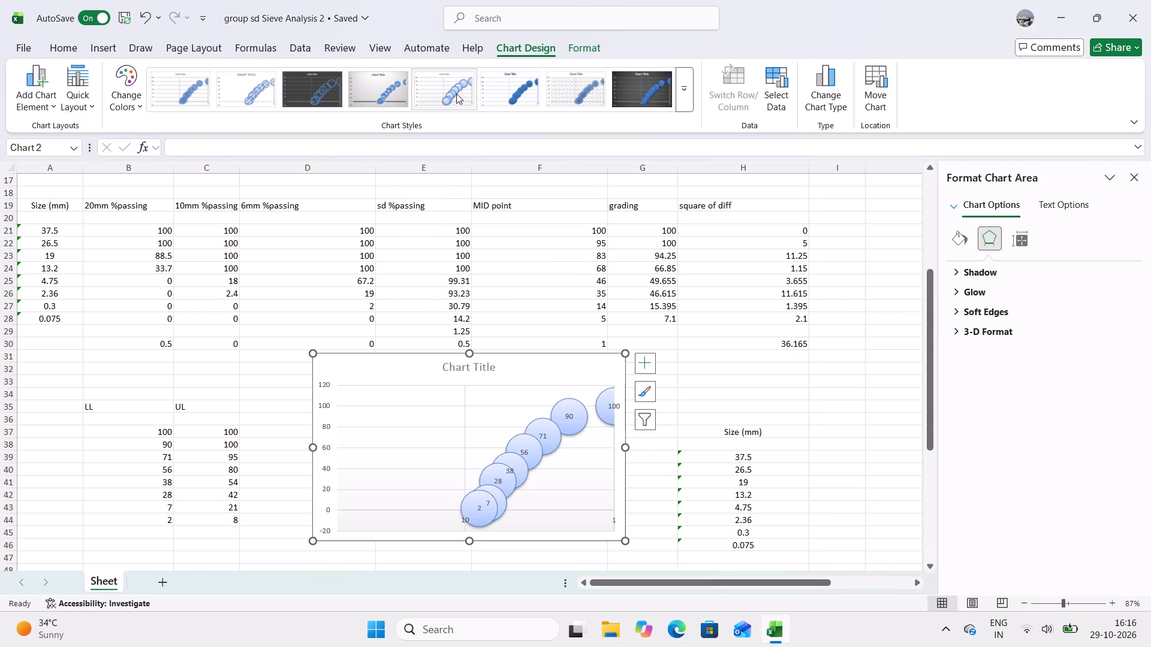
pyautogui.click(532, 85)
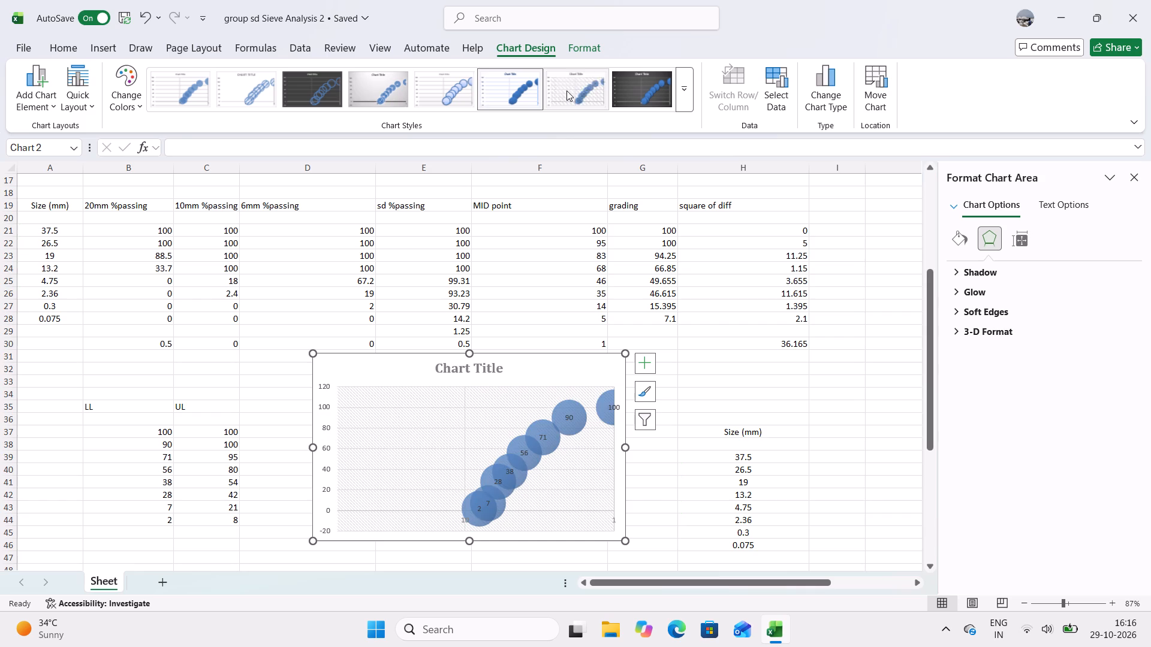
pyautogui.click(567, 90)
pyautogui.click(651, 87)
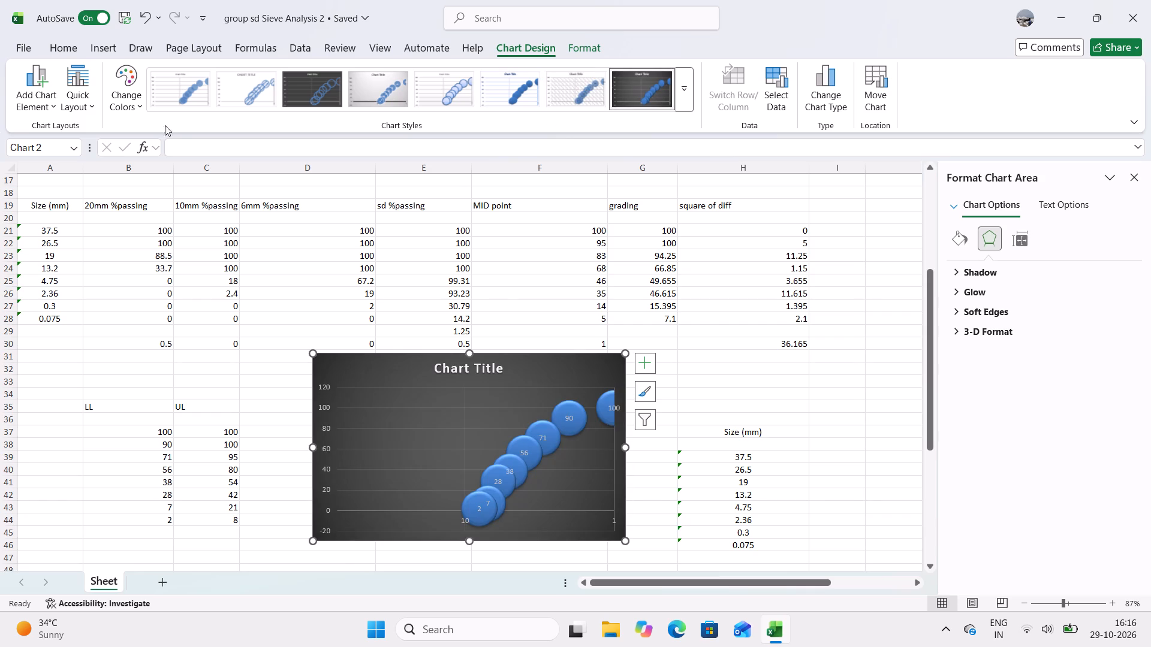
pyautogui.click(188, 87)
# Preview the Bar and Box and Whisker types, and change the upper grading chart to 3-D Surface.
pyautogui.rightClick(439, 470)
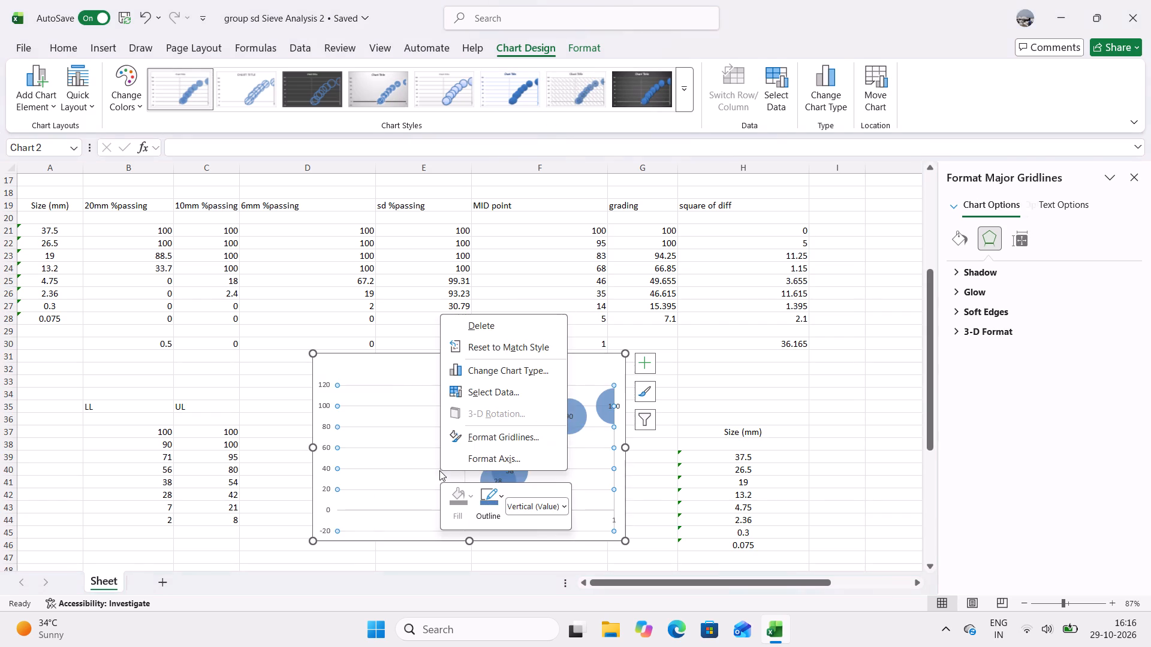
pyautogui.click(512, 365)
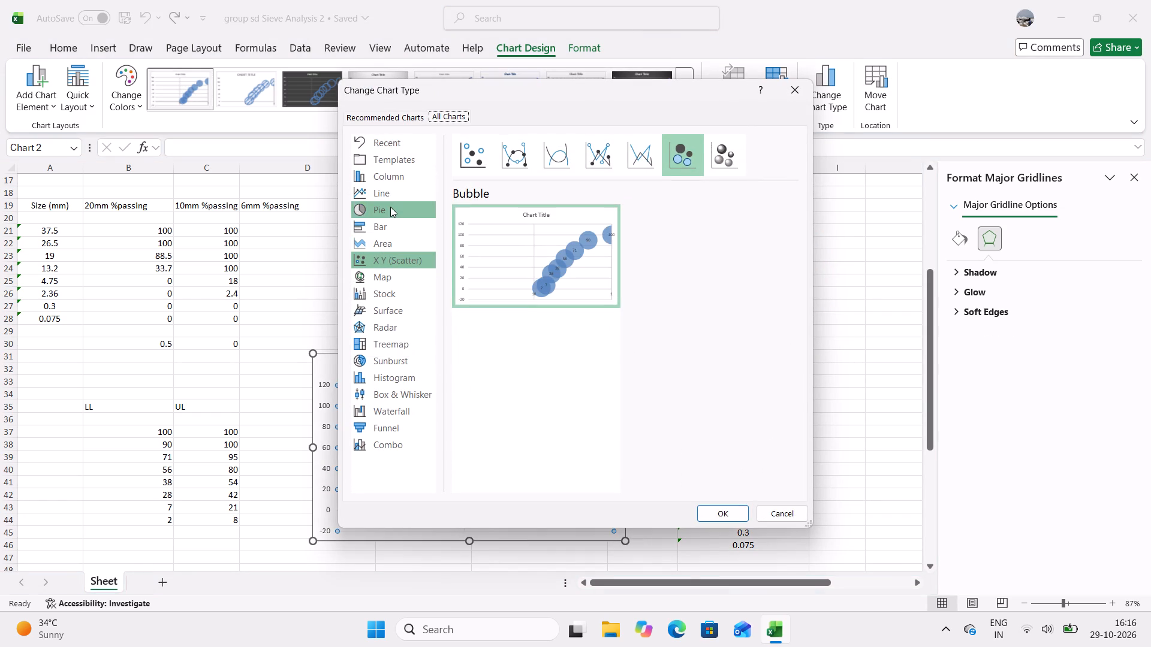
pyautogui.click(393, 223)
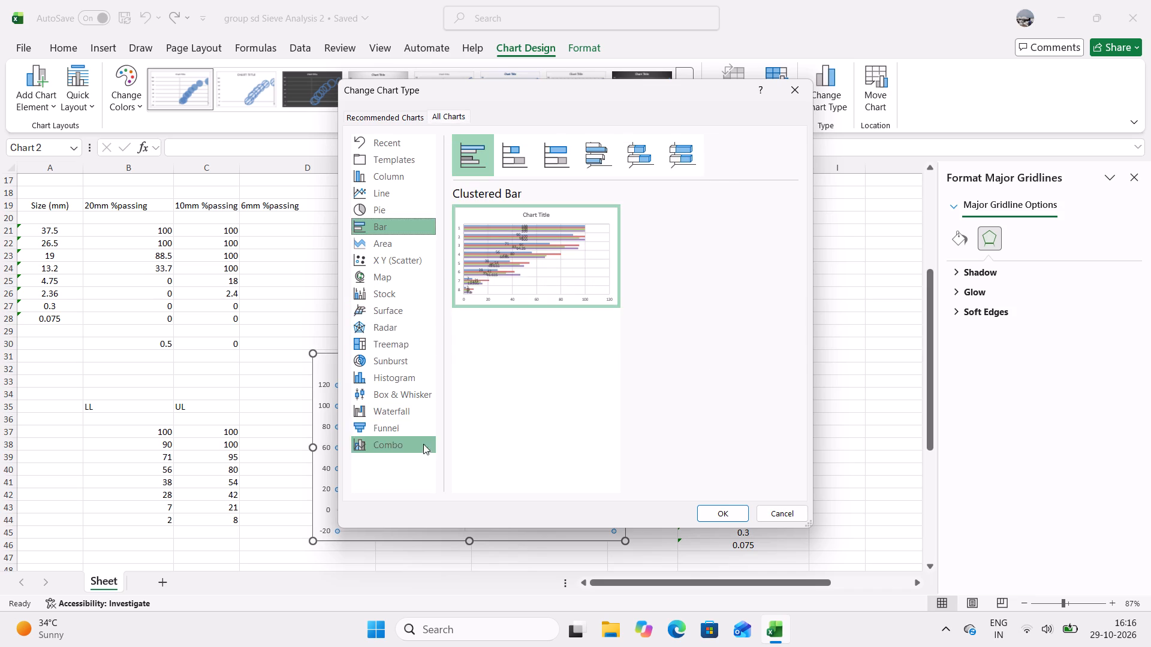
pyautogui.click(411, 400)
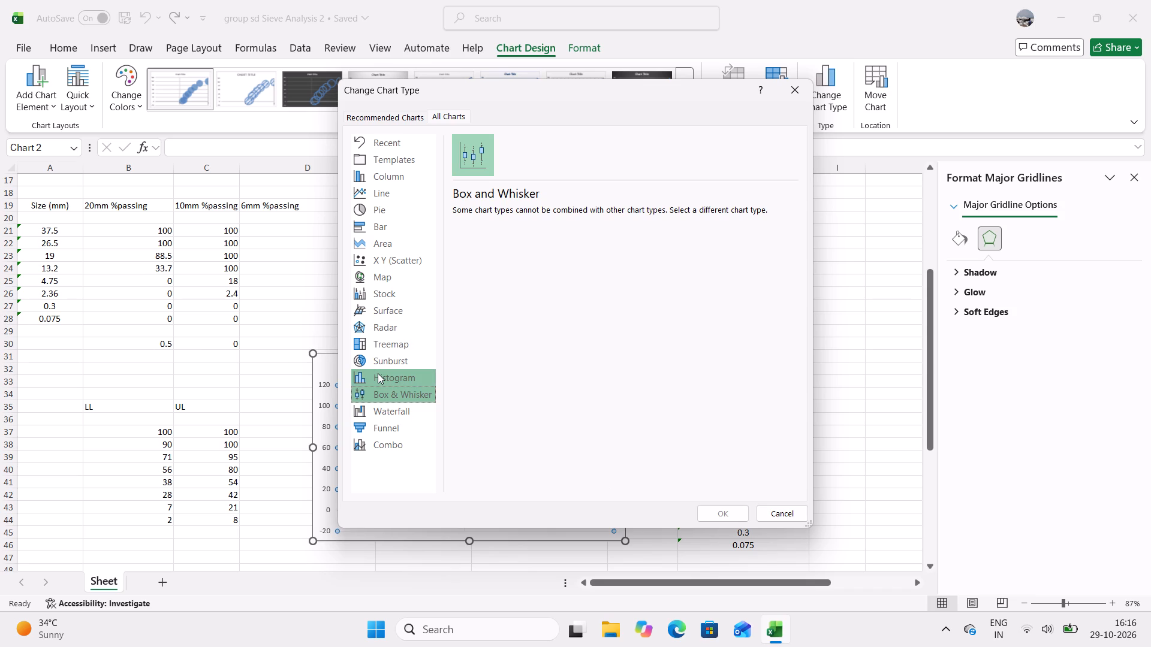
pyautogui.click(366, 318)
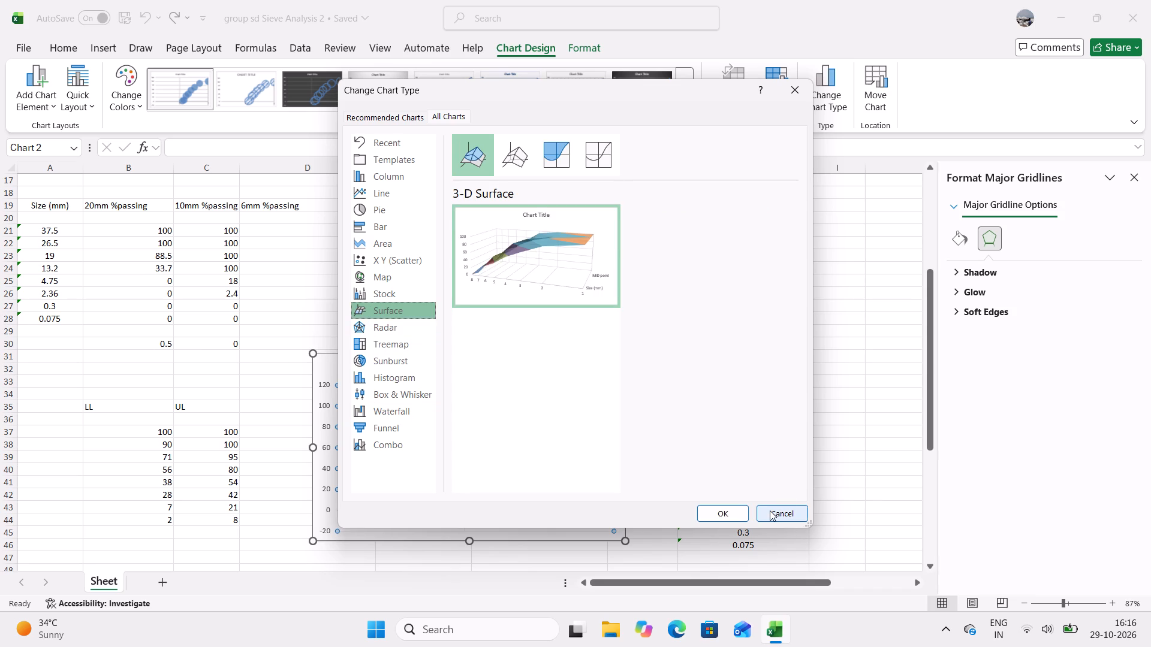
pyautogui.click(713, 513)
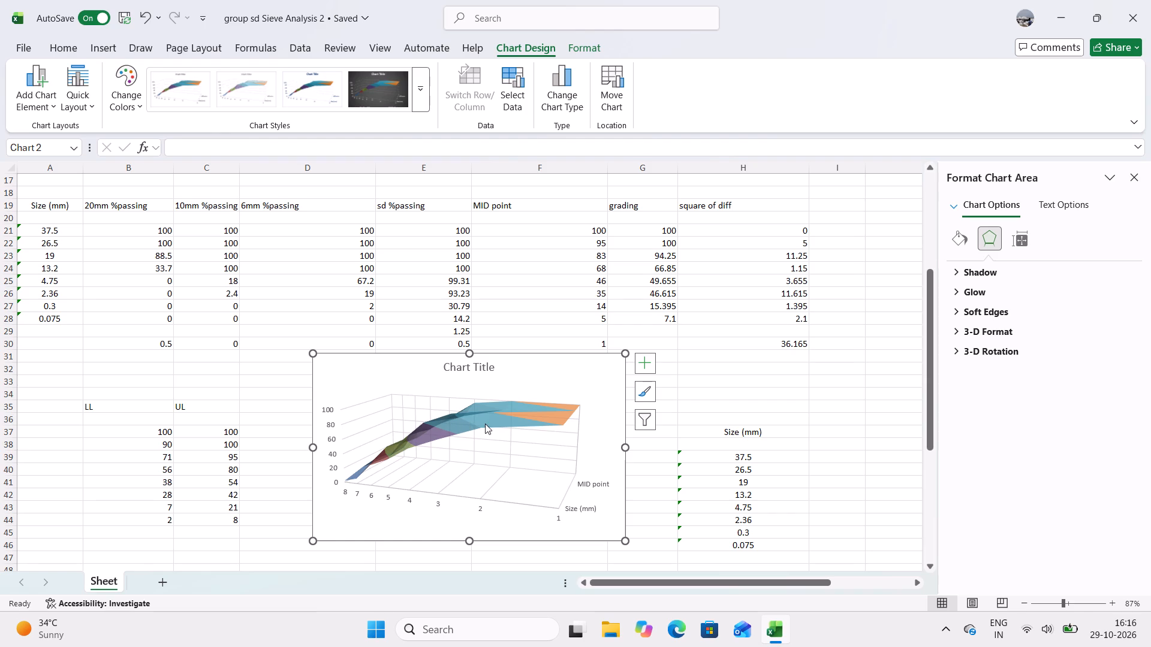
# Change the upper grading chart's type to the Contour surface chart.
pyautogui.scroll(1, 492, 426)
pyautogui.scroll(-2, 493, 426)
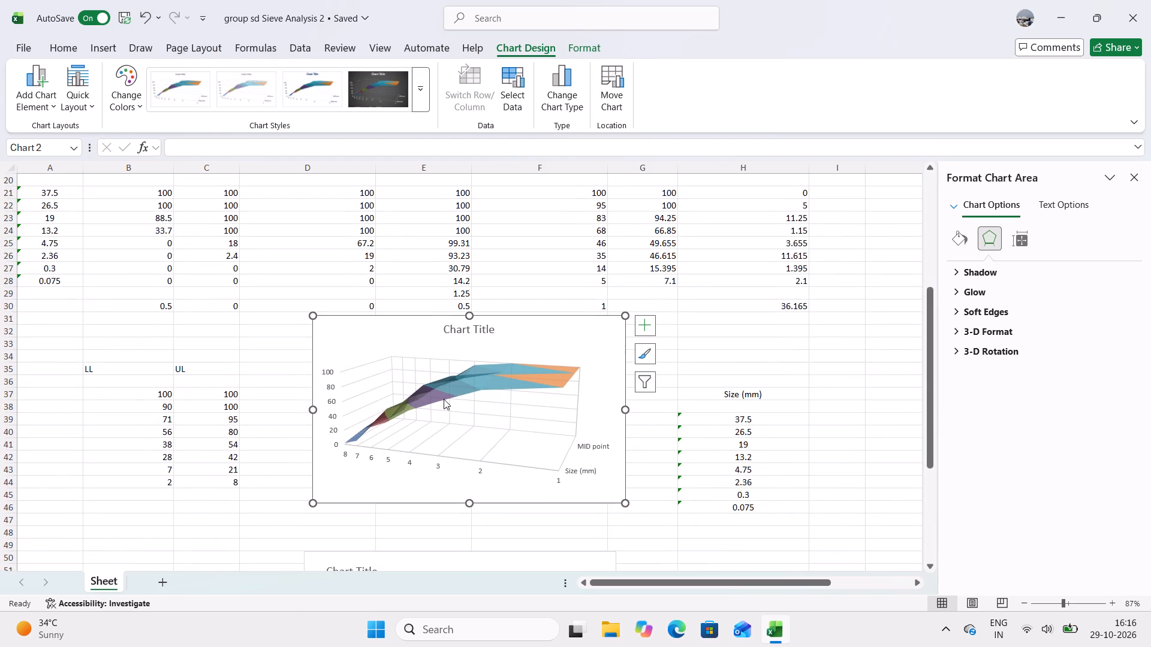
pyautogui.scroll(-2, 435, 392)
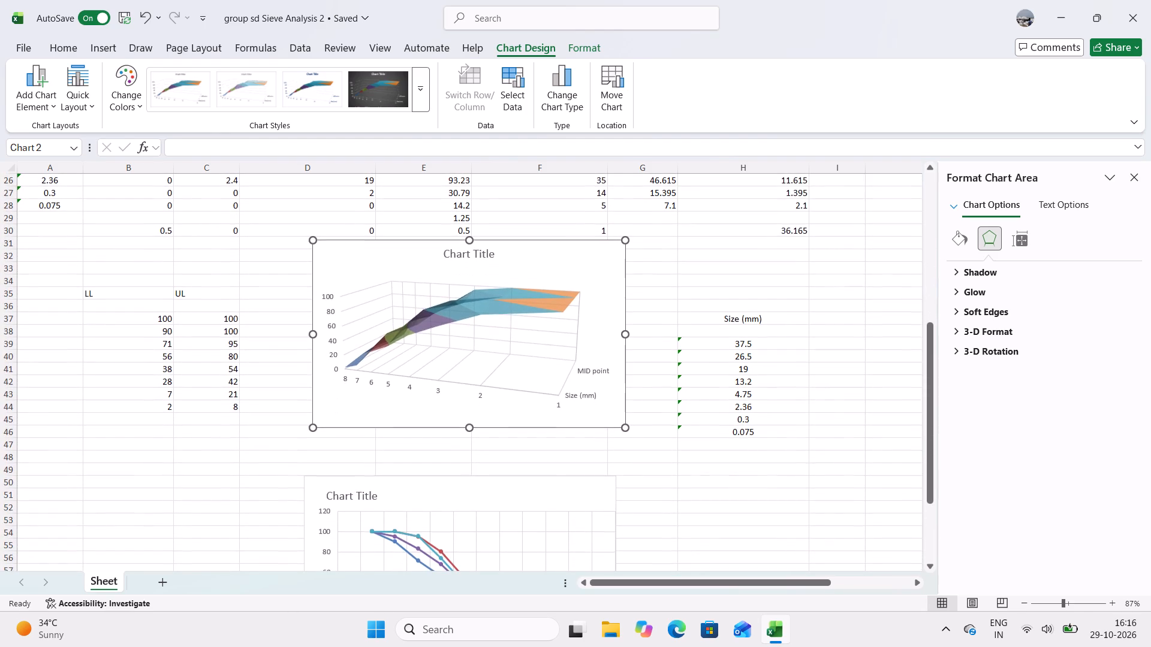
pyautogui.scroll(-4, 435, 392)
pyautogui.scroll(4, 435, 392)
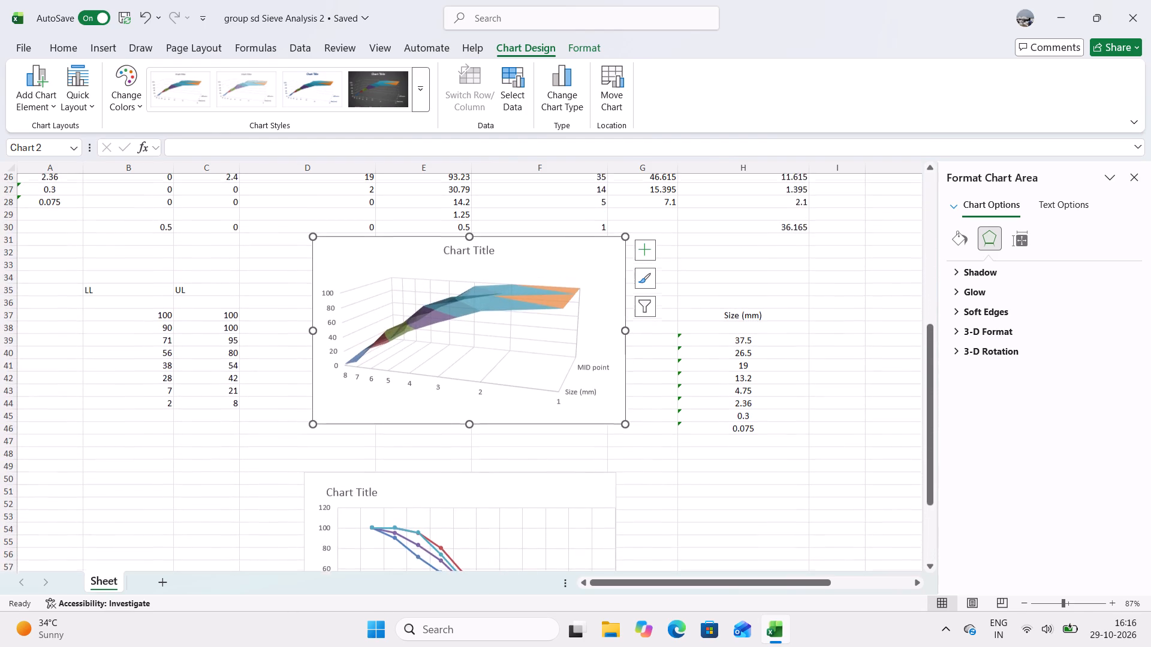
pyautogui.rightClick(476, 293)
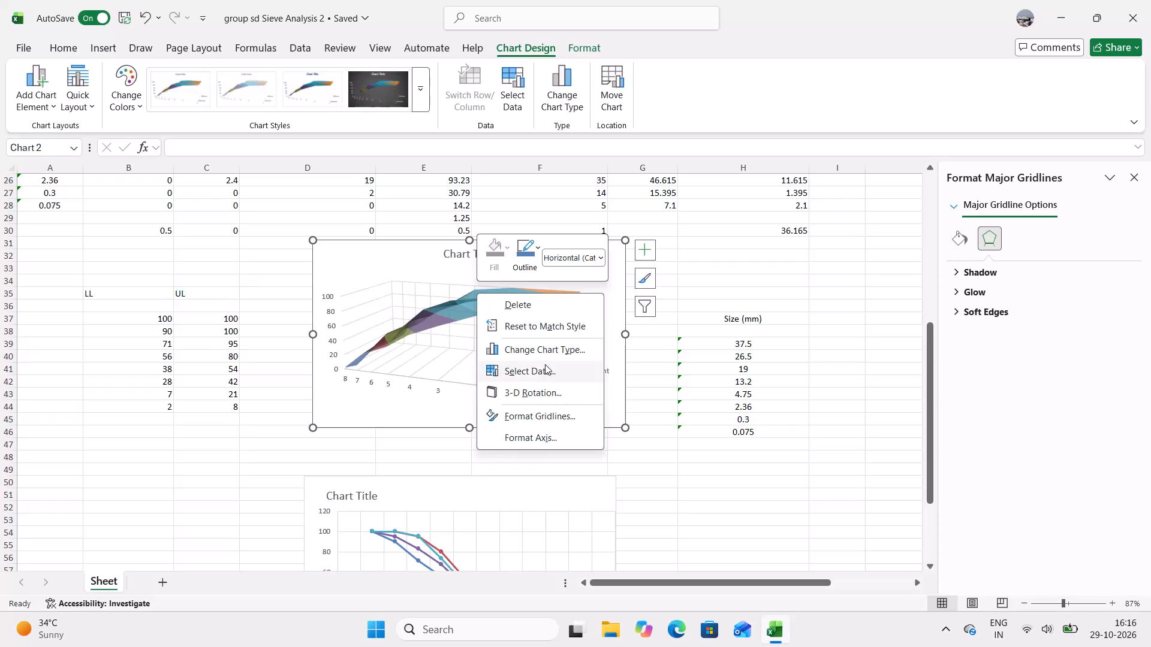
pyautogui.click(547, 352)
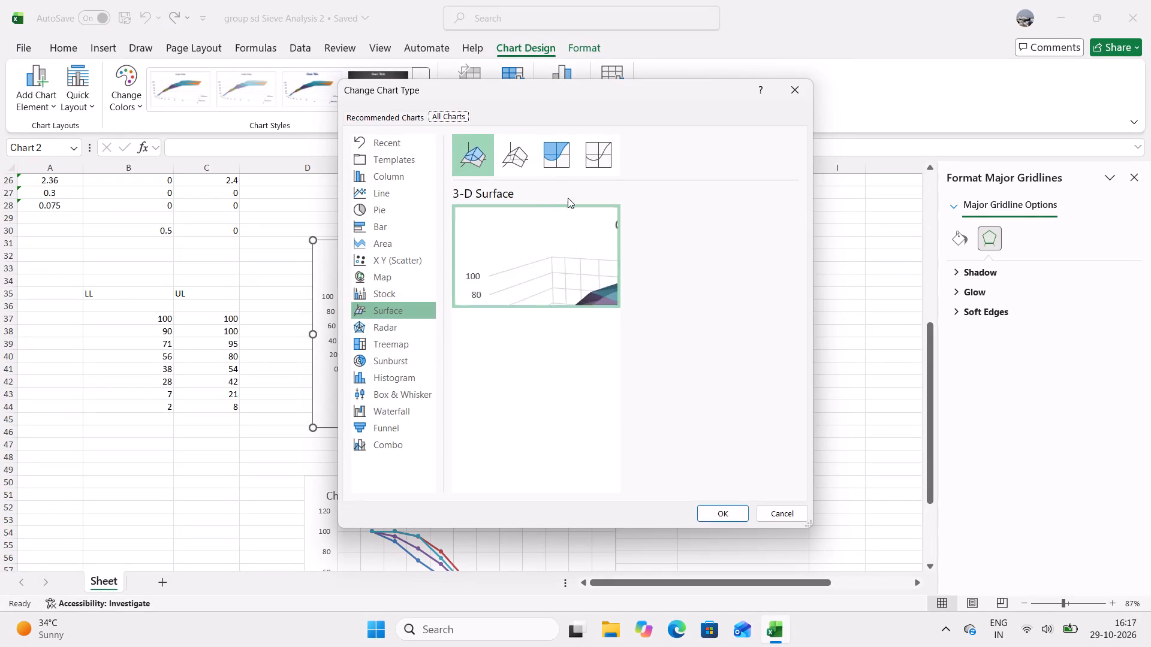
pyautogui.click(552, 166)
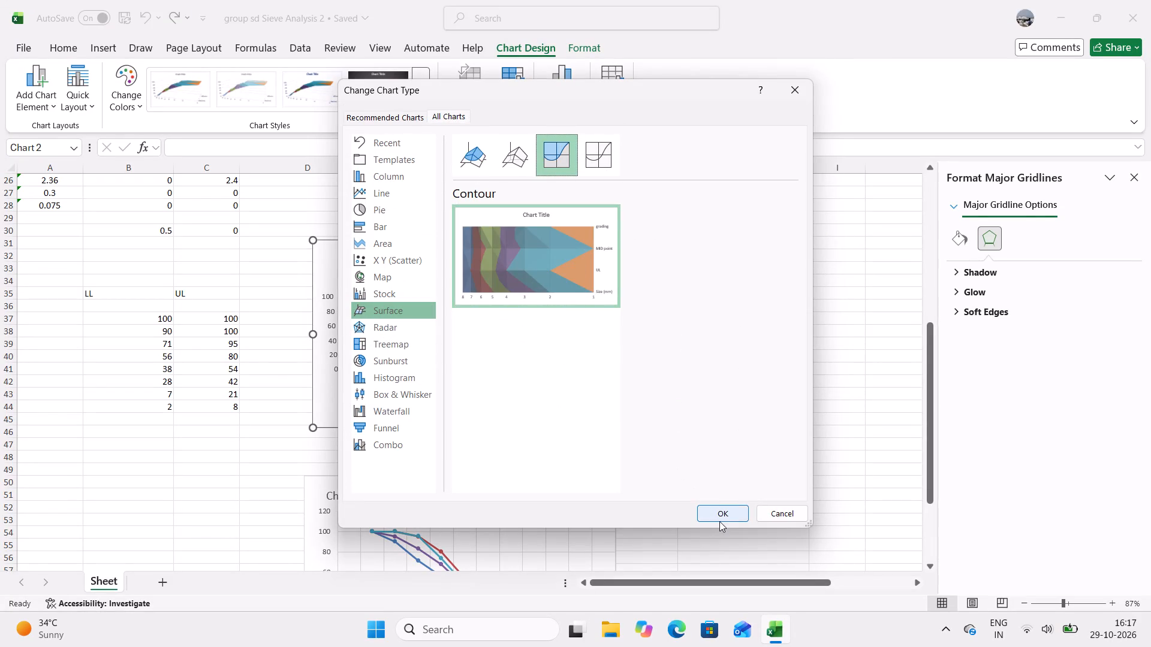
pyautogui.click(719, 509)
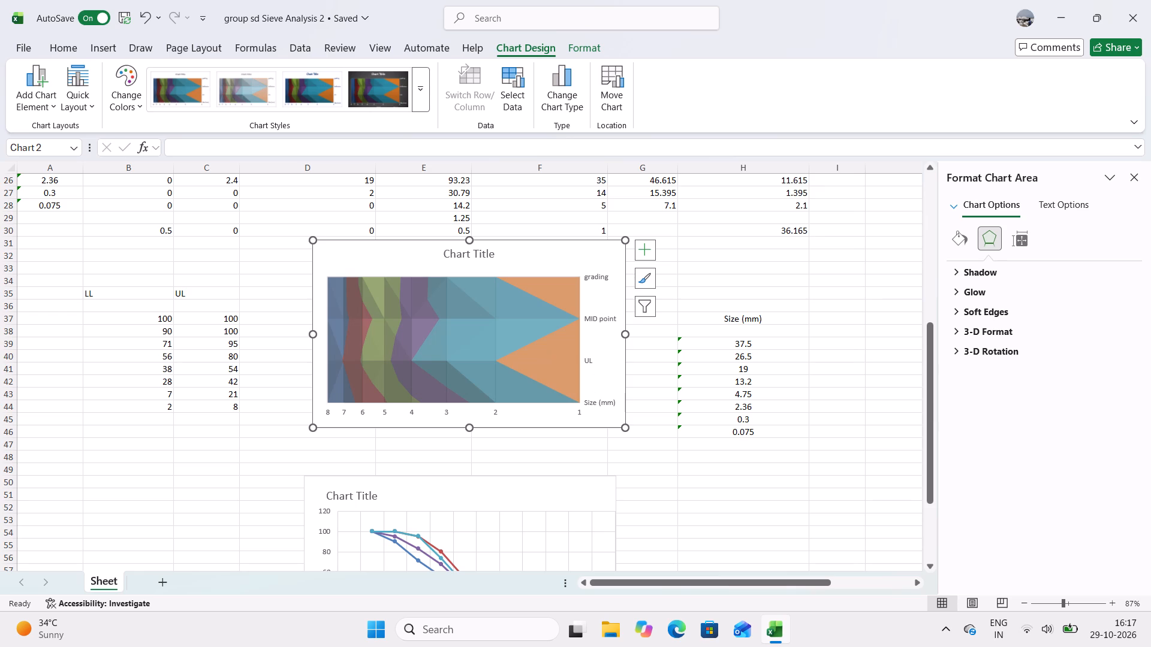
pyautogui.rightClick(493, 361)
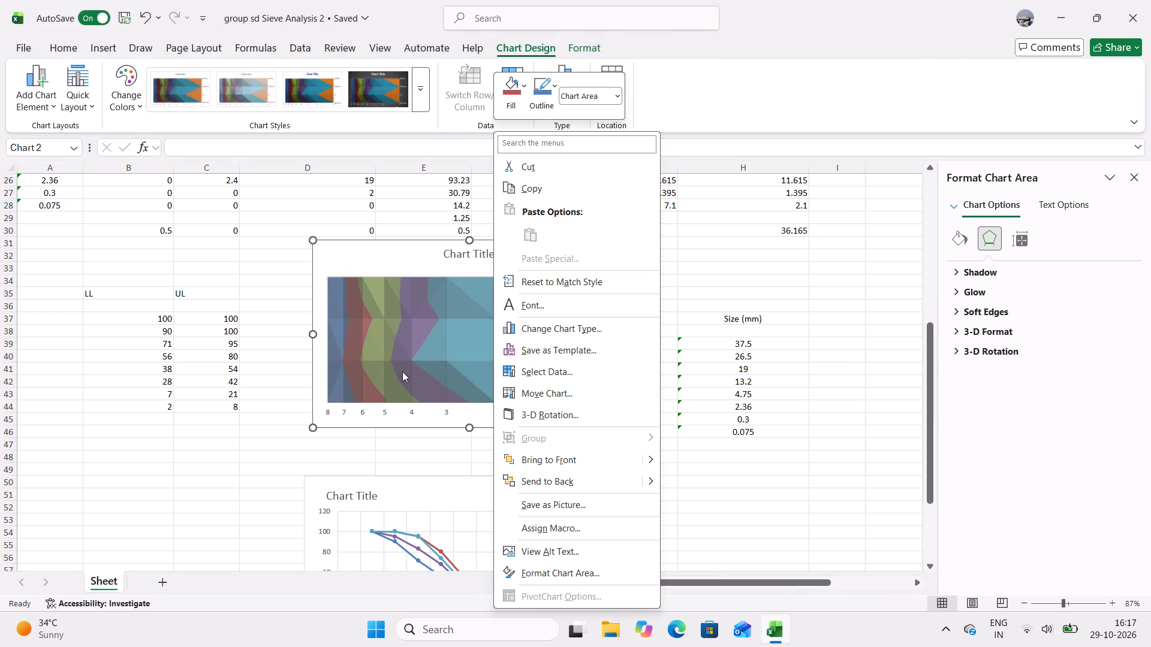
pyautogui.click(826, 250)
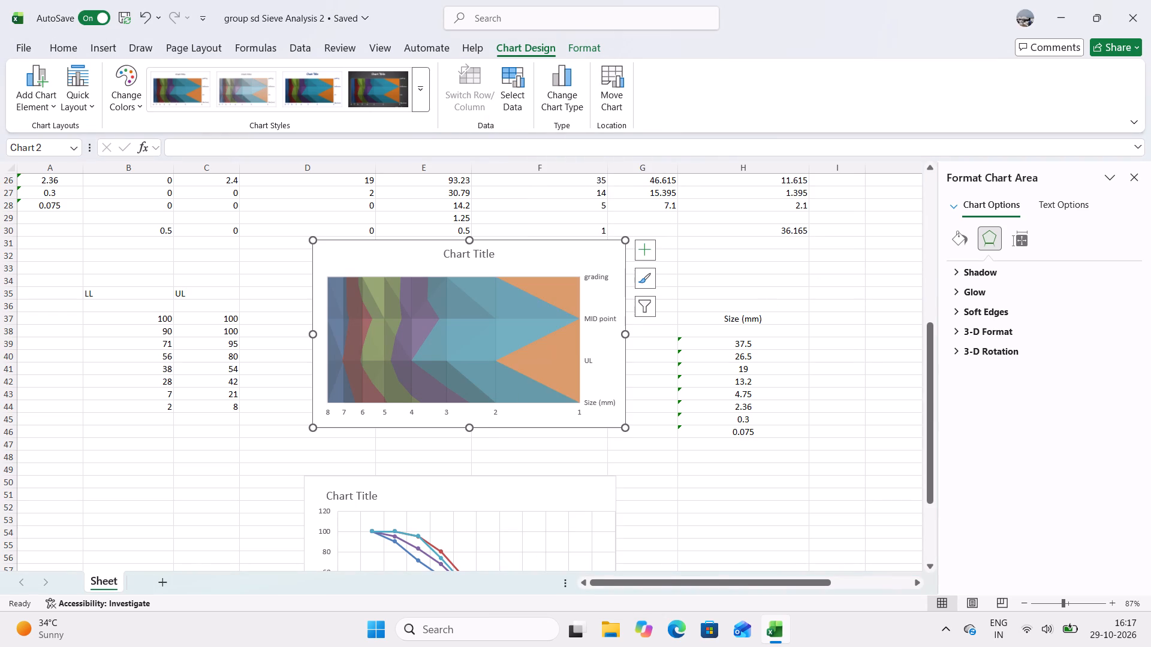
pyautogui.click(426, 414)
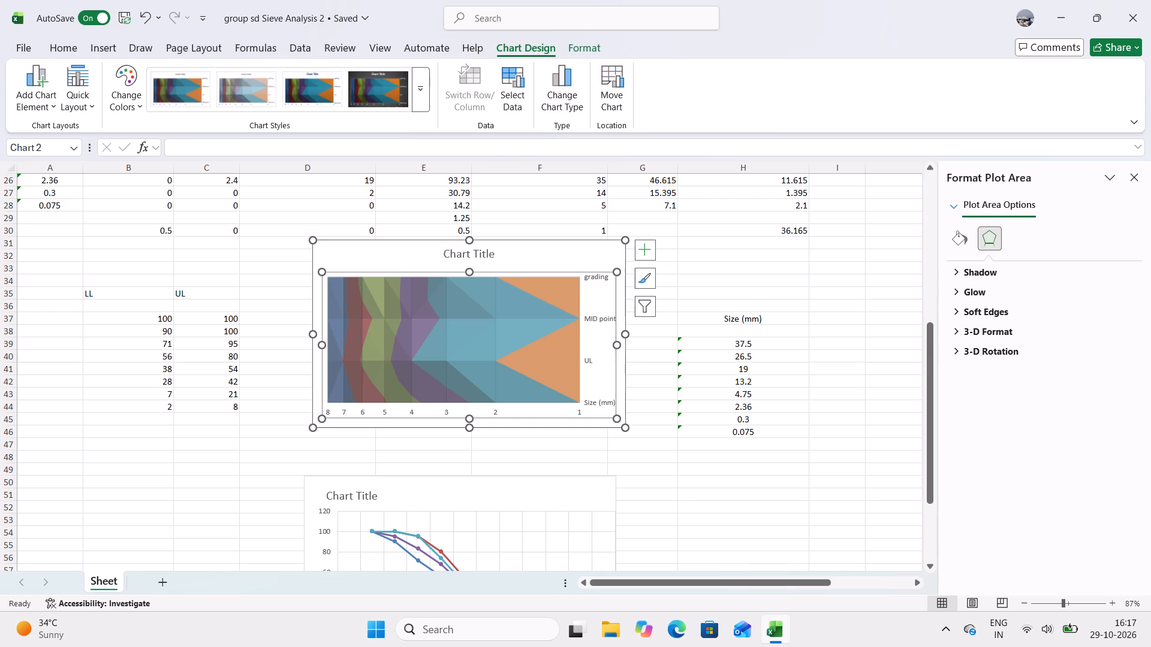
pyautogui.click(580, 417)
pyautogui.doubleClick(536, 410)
# Preview the Pie, Line and Column types, and change the contour chart to Scatter with Smooth Lines and Markers.
pyautogui.rightClick(560, 370)
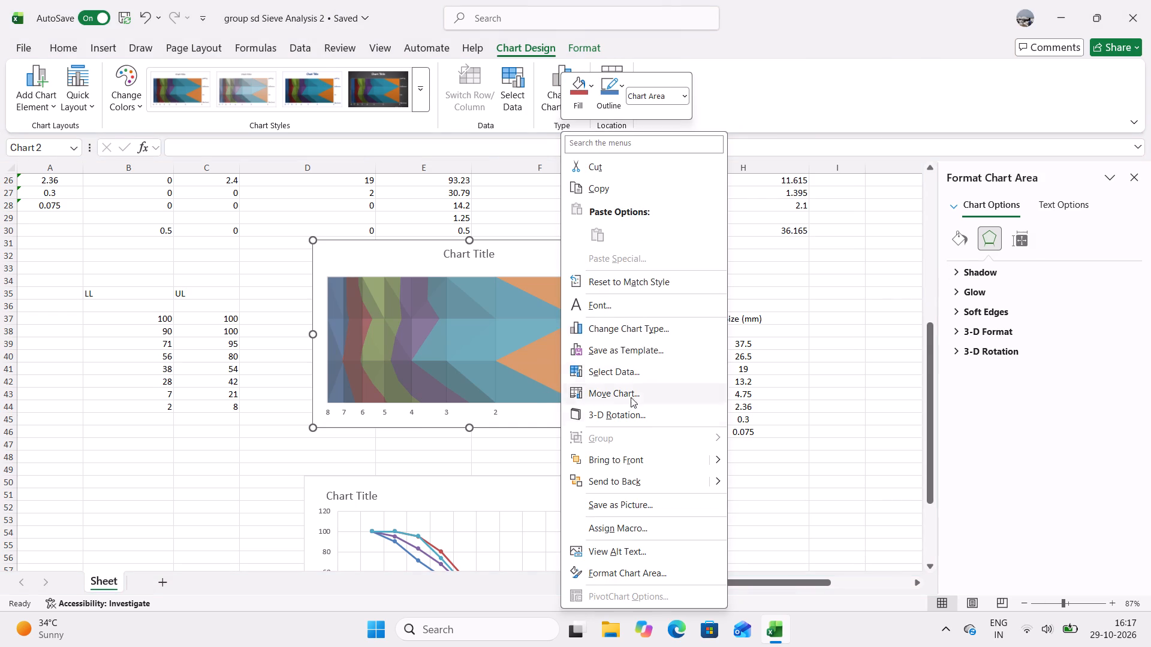
pyautogui.click(619, 323)
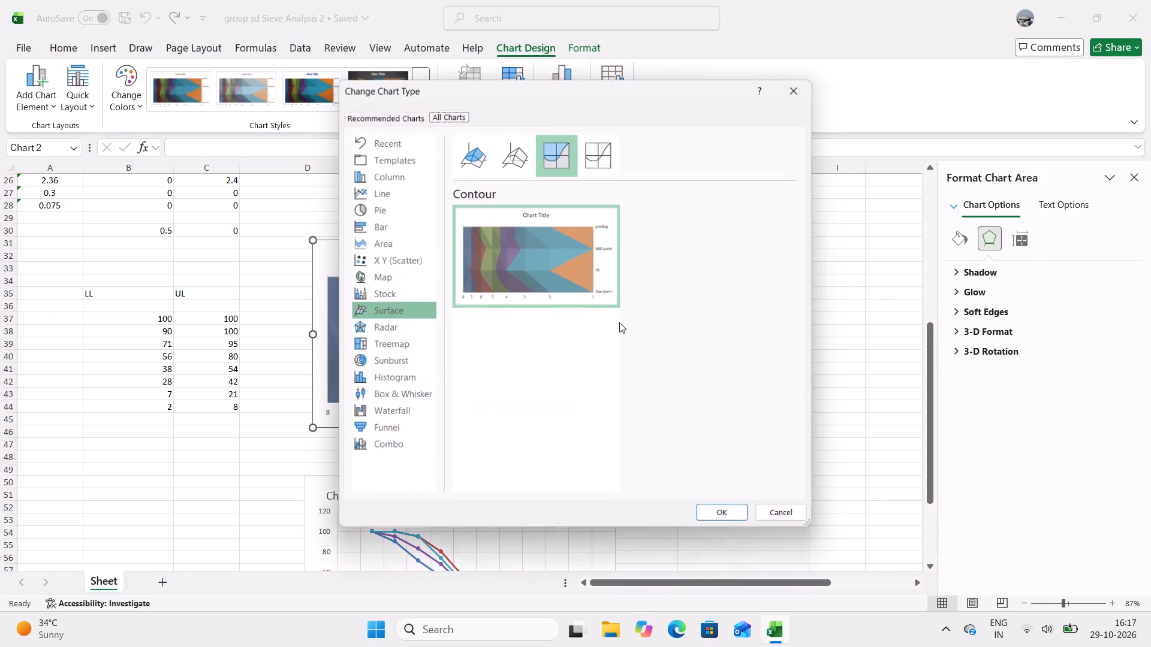
pyautogui.click(381, 211)
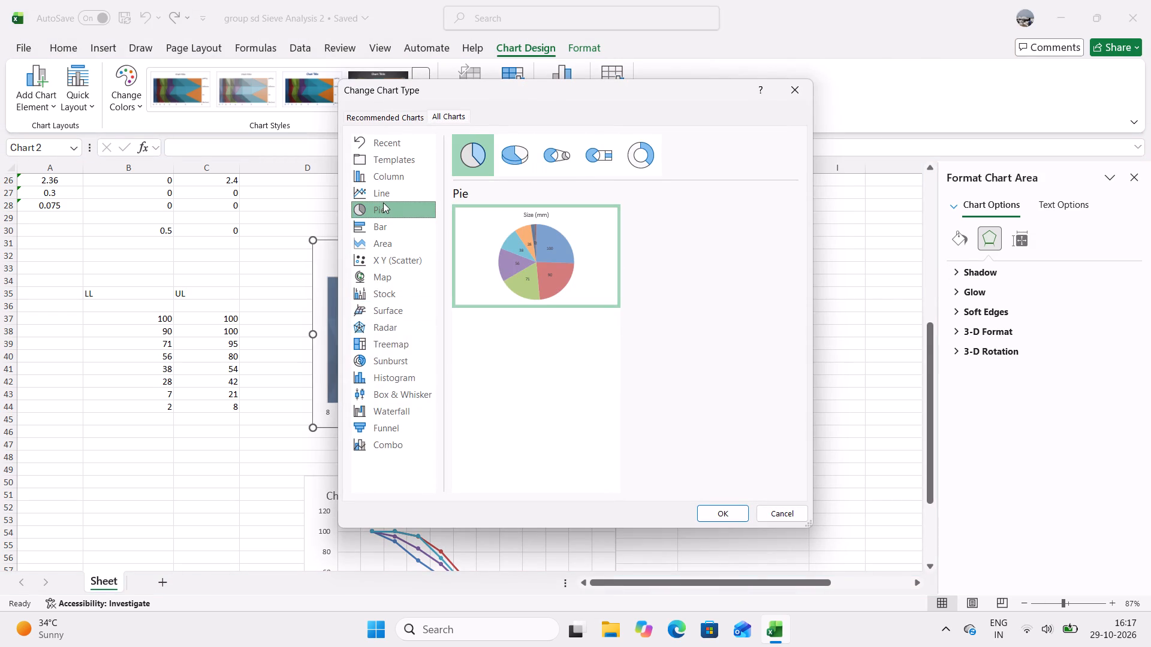
pyautogui.click(384, 198)
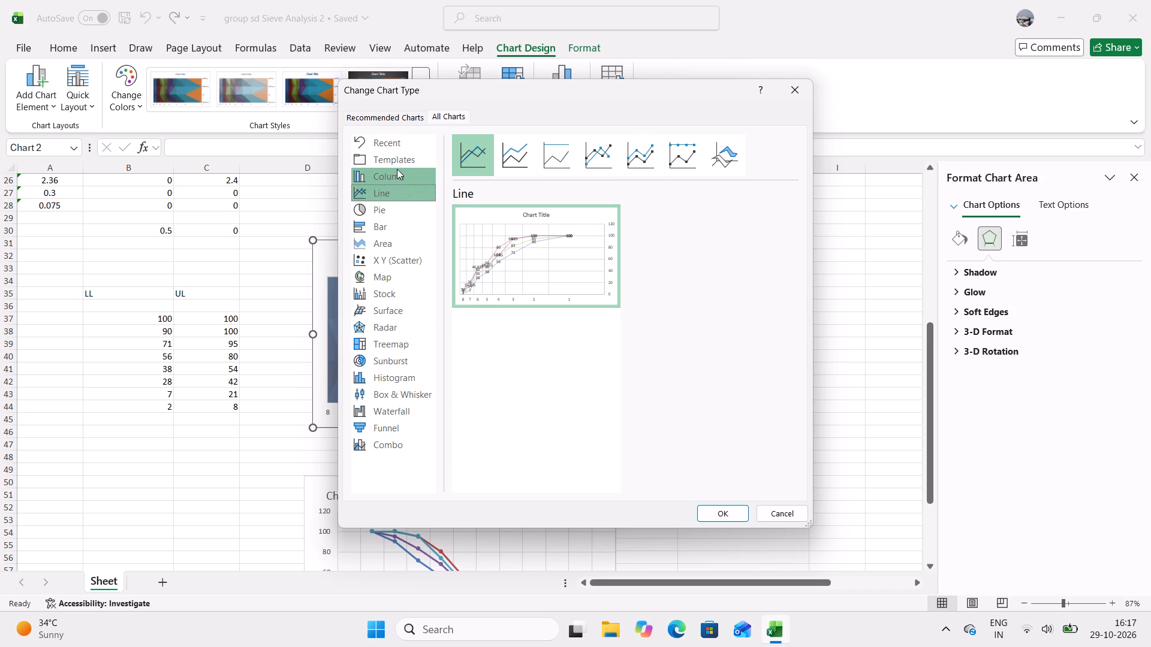
pyautogui.click(397, 169)
pyautogui.click(399, 198)
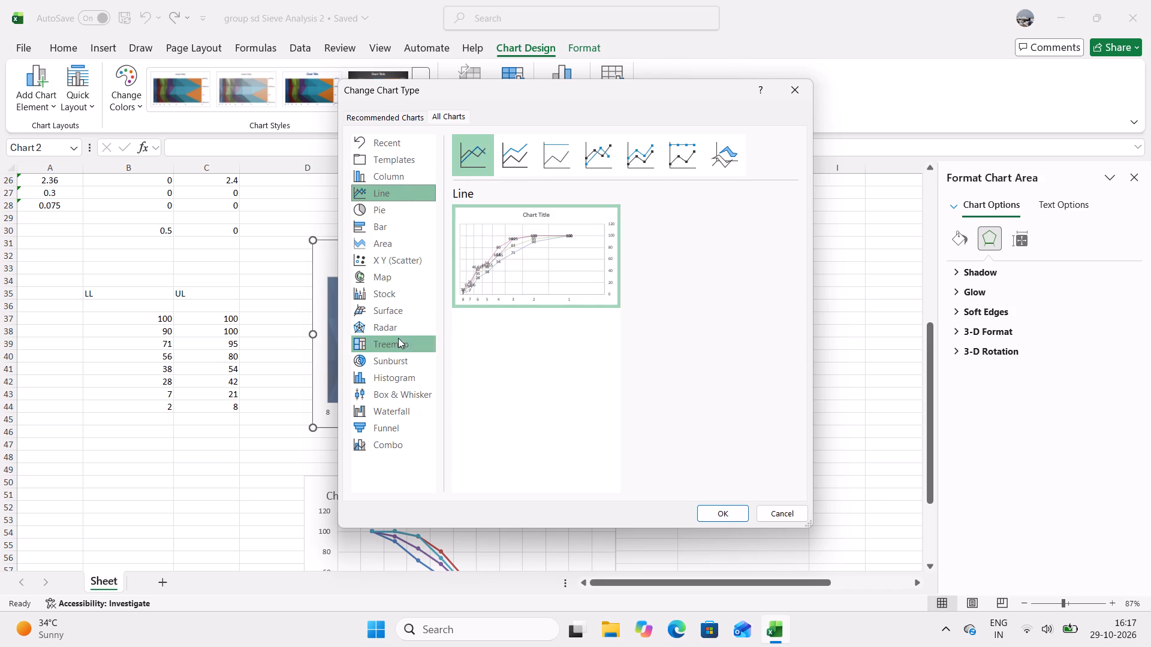
pyautogui.click(389, 261)
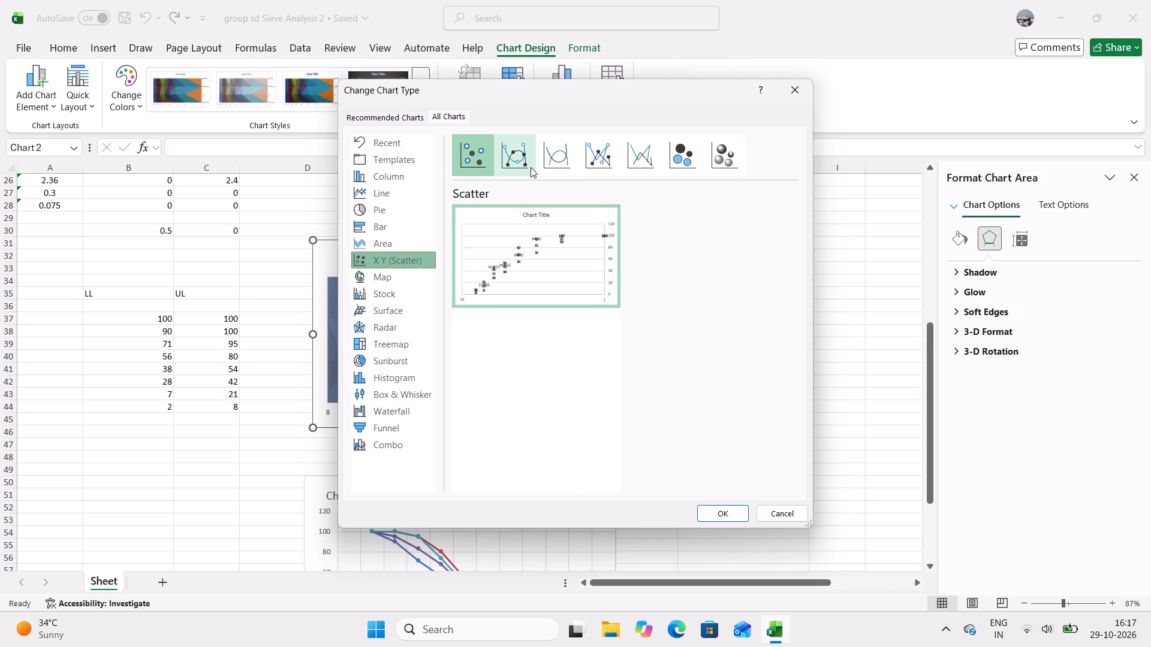
pyautogui.click(528, 159)
pyautogui.click(718, 503)
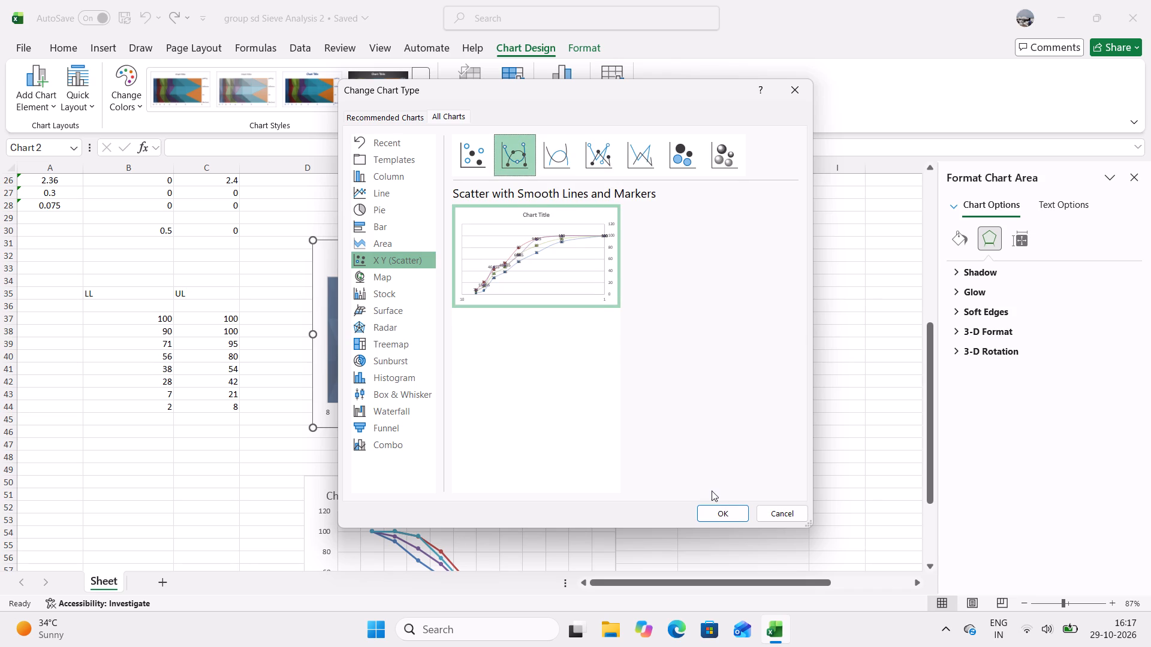
pyautogui.click(715, 519)
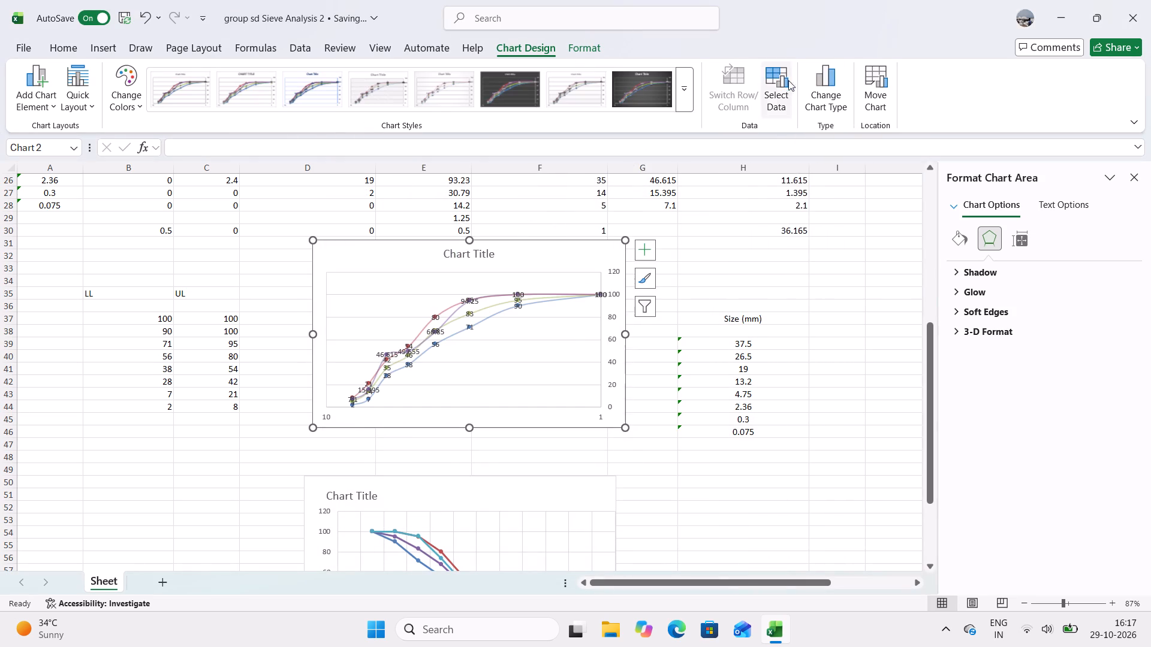
# Remove the scatter chart's title, and switch its axes, gridlines and data labels off and back on.
pyautogui.click(647, 247)
pyautogui.click(677, 310)
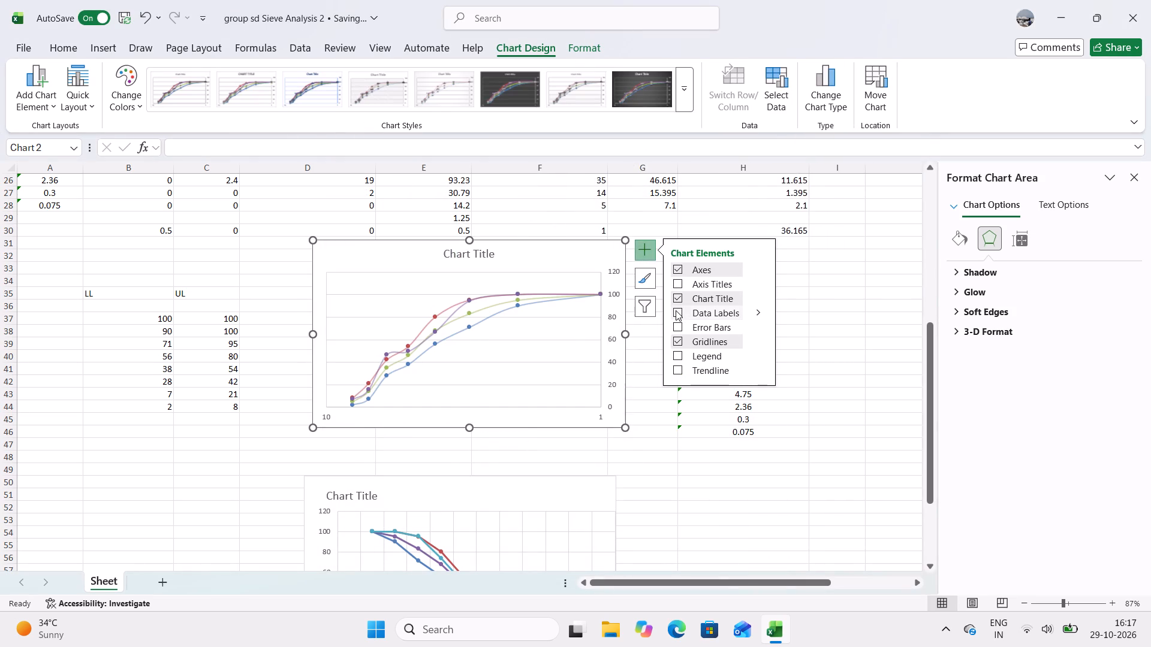
pyautogui.click(674, 298)
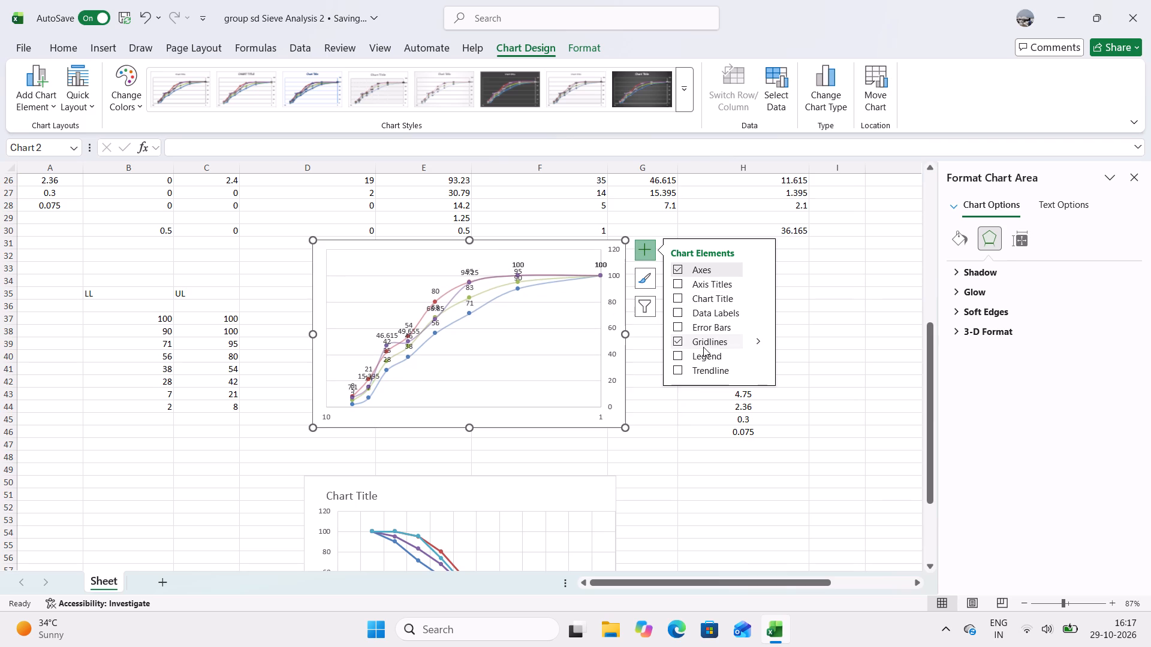
pyautogui.click(679, 270)
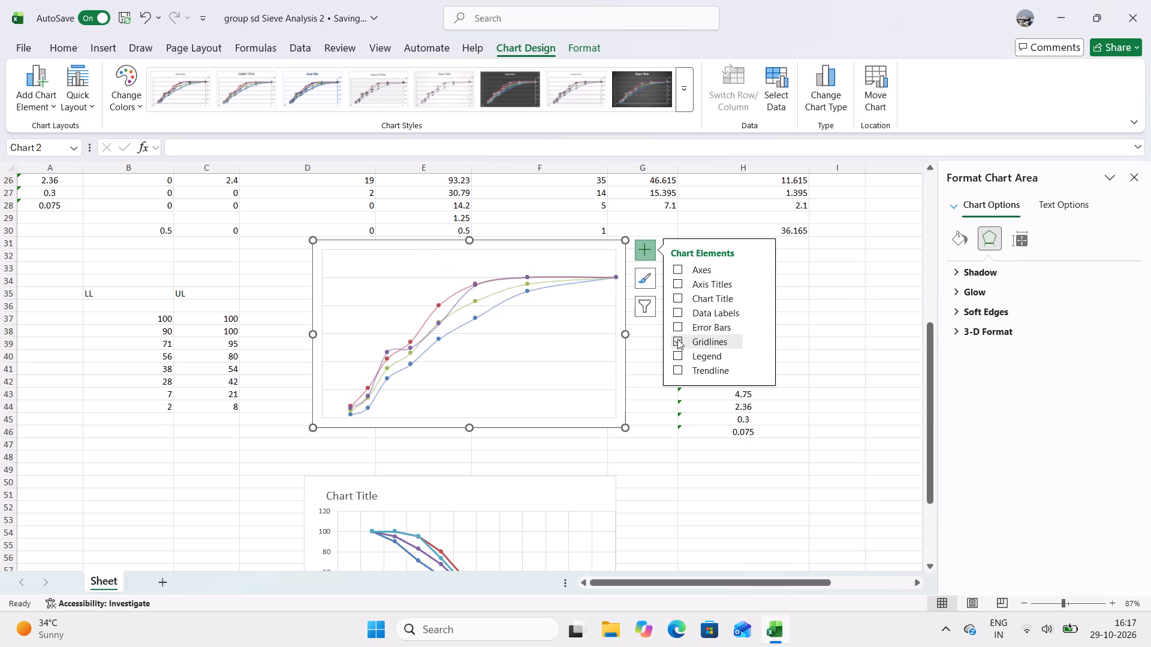
pyautogui.click(677, 338)
pyautogui.click(676, 337)
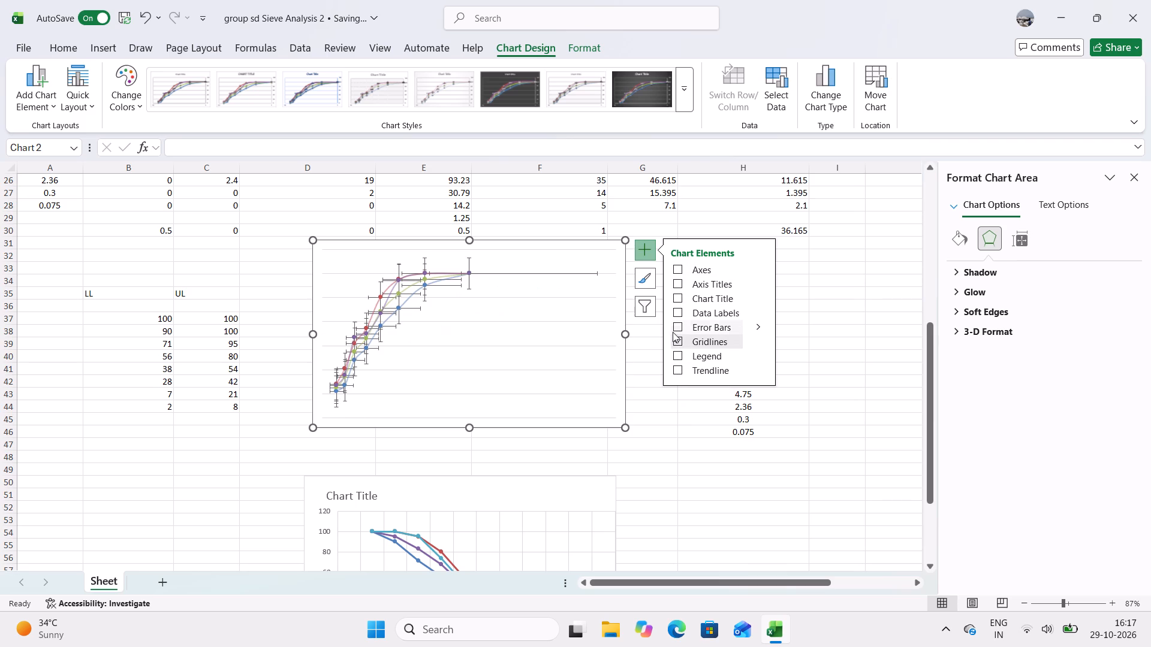
pyautogui.click(703, 307)
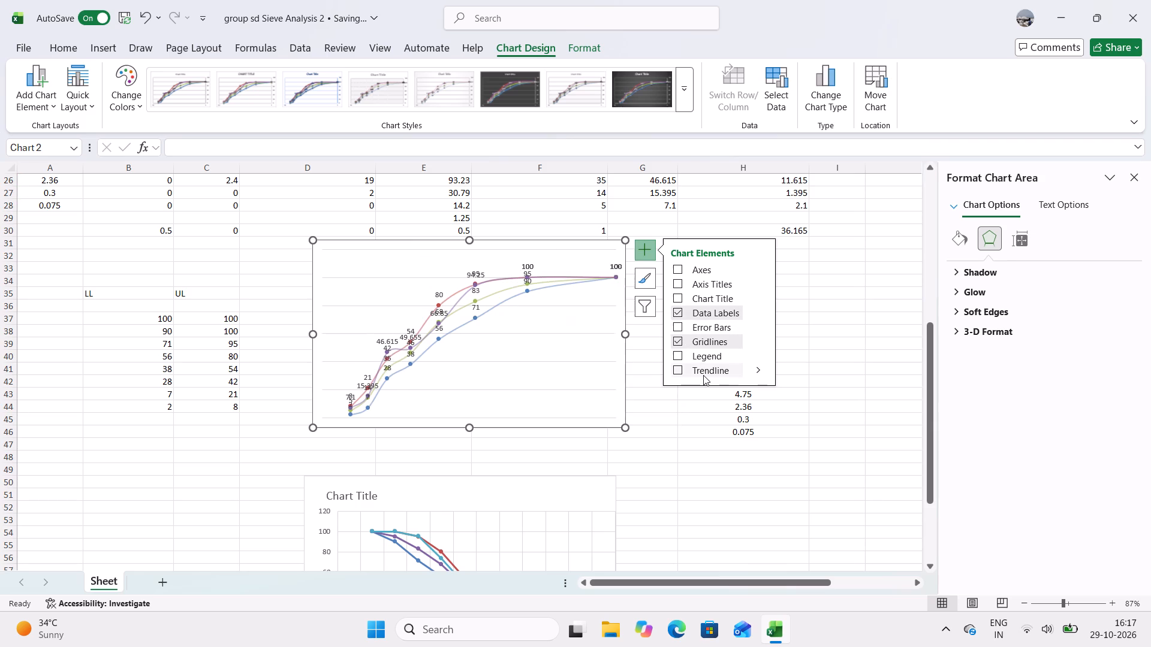
pyautogui.click(683, 270)
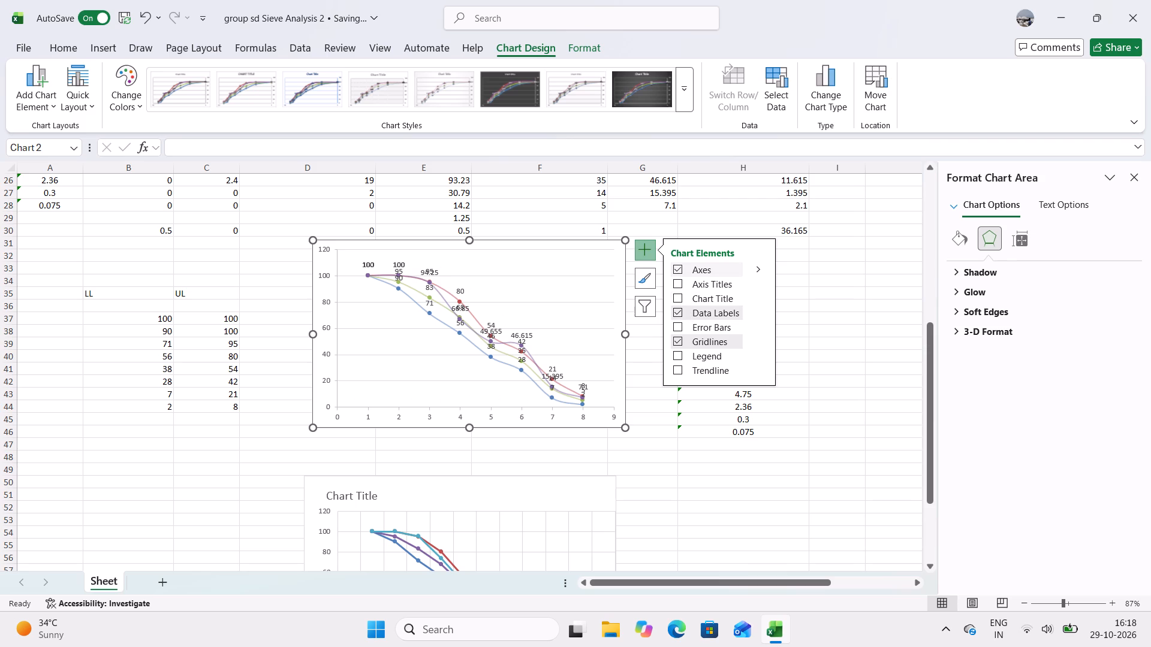
pyautogui.click(828, 294)
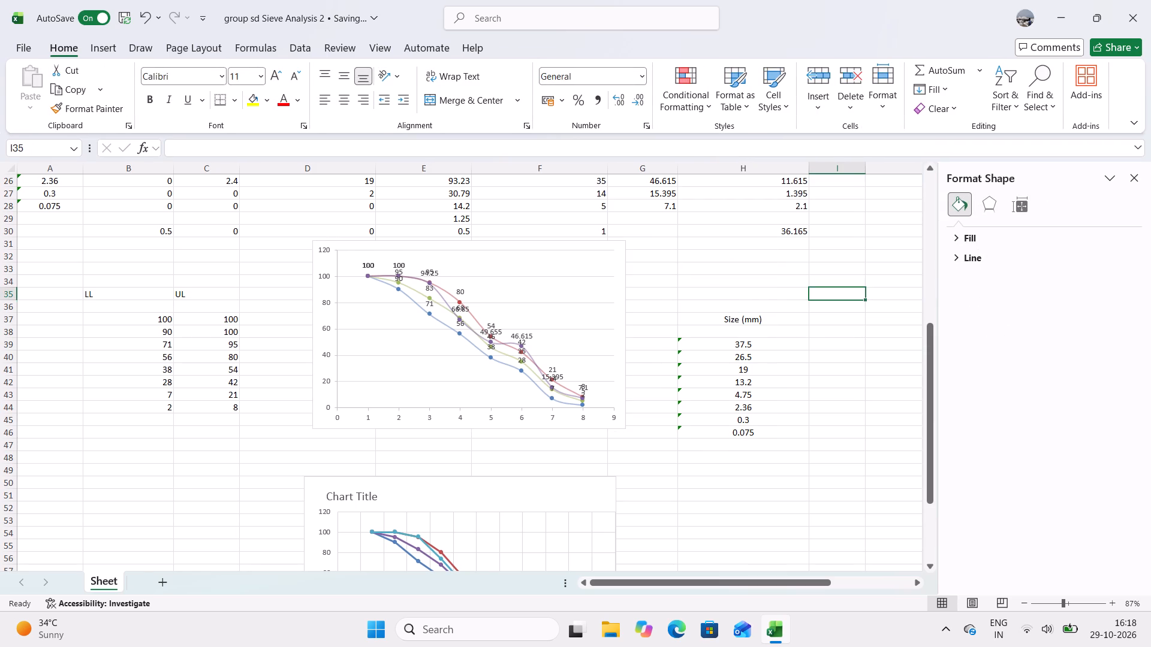
# Set the scatter chart's horizontal axis to a base 10 logarithmic scale.
pyautogui.click(556, 418)
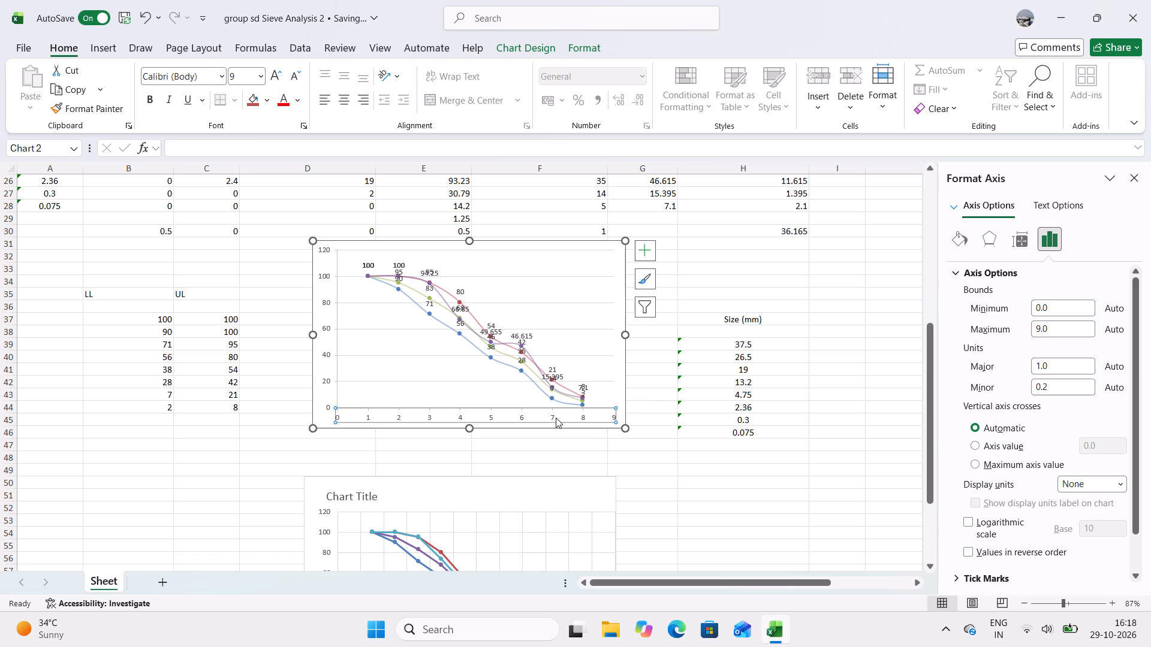
pyautogui.click(971, 520)
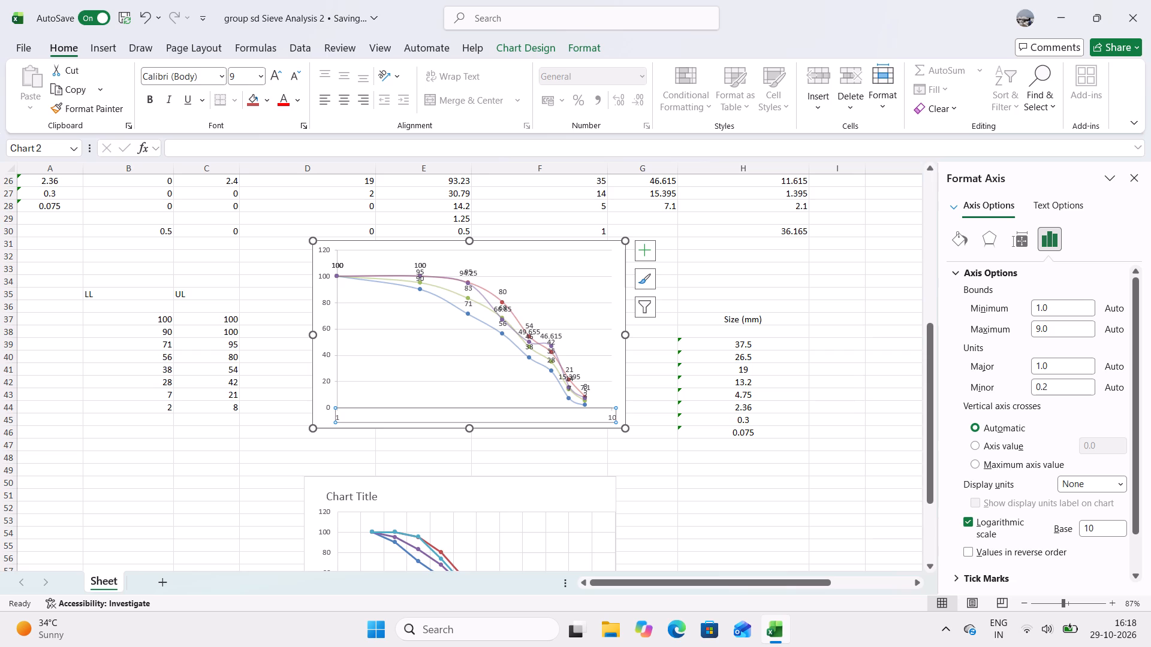
# Set the scatter chart's horizontal axis to show its values in reverse order.
pyautogui.click(971, 554)
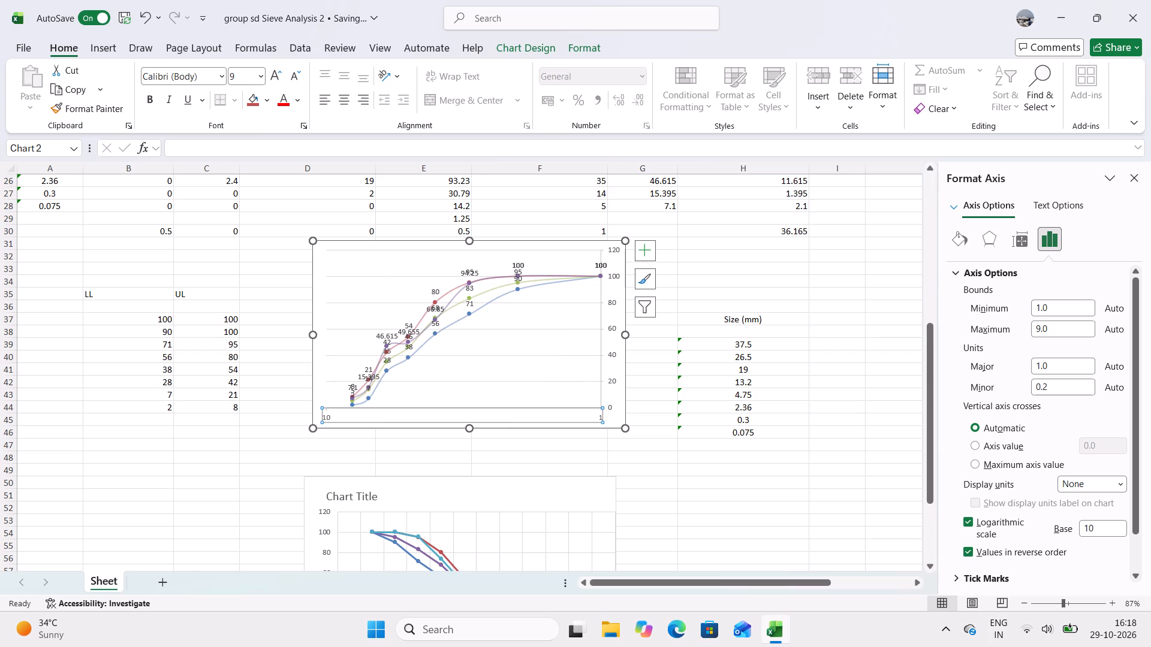
pyautogui.click(575, 459)
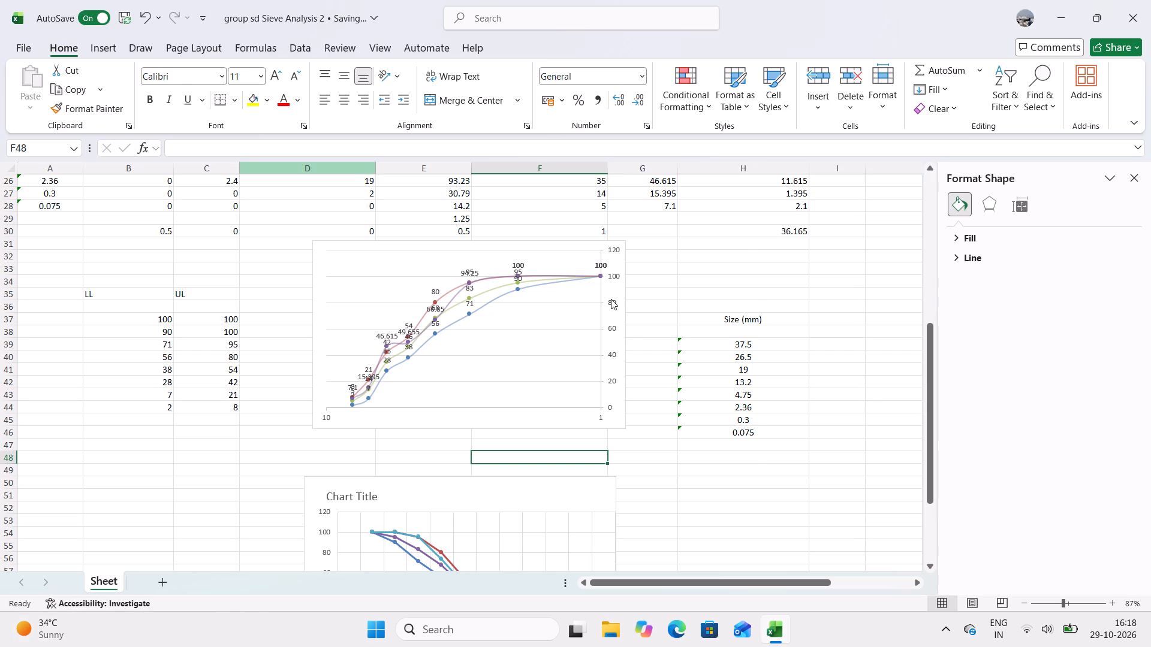
# Examine the scatter chart's vertical axis and gridline formatting, series and name filters, and style and colour options.
pyautogui.moveTo(611, 299); pyautogui.dragTo(605, 299, button='right')
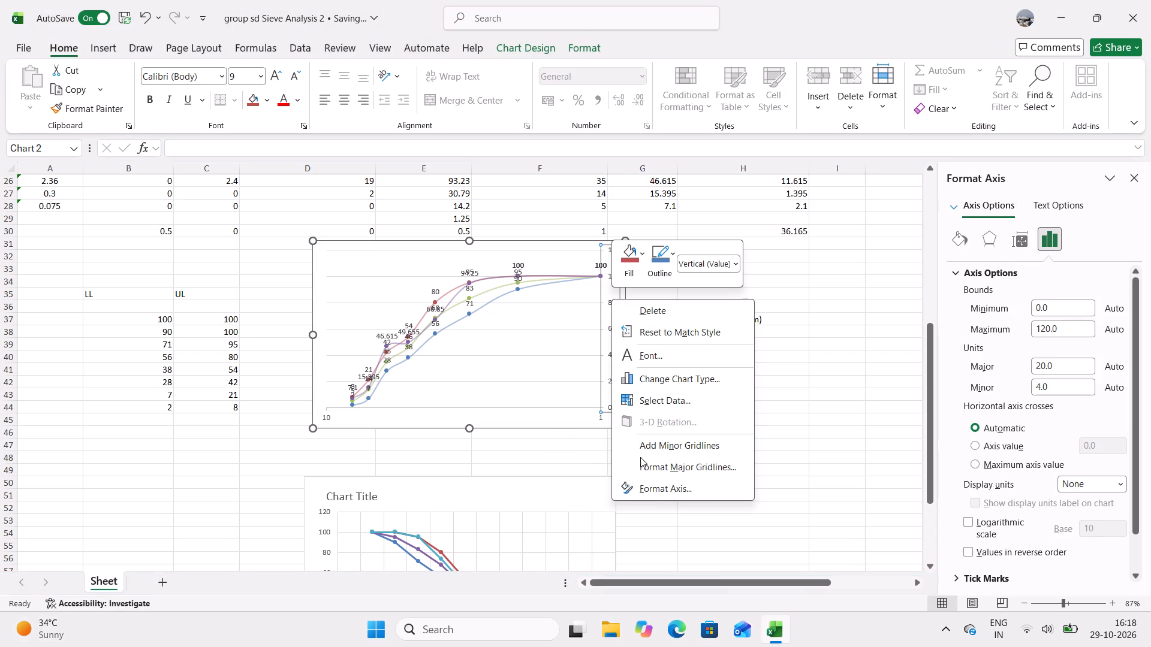
pyautogui.click(670, 460)
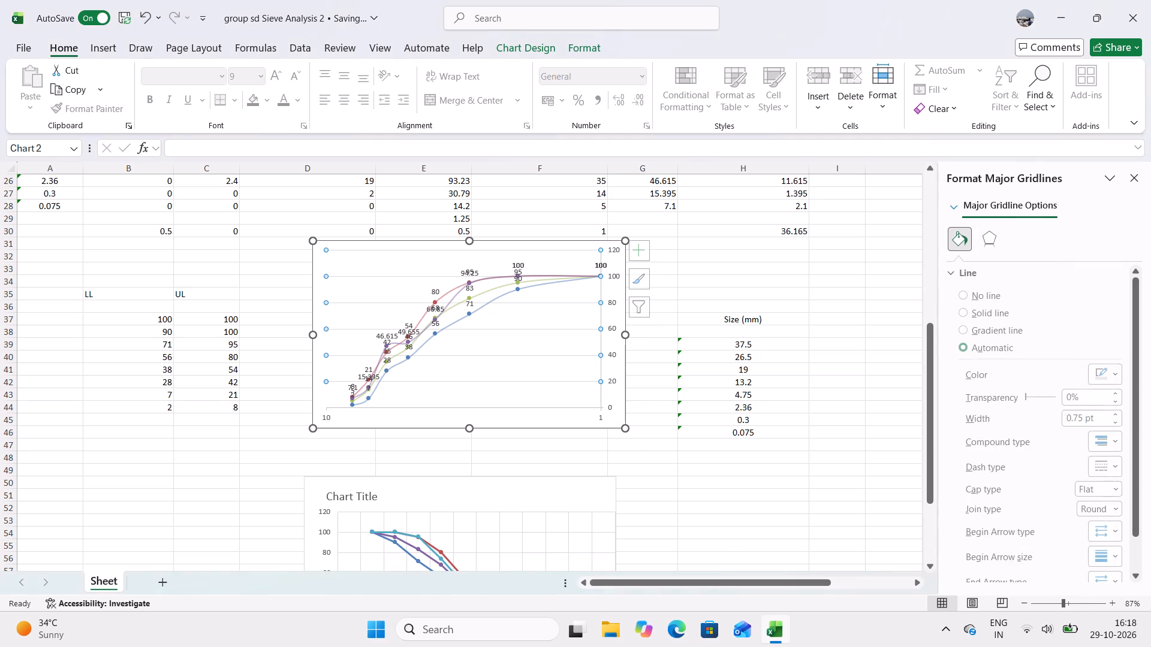
pyautogui.rightClick(597, 392)
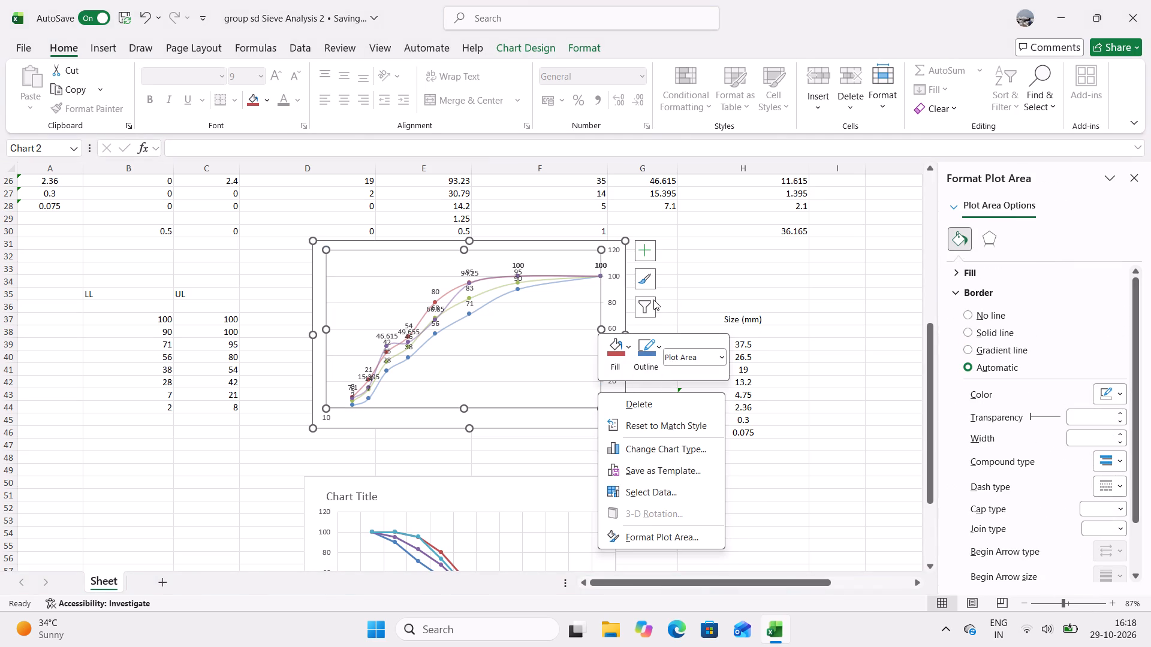
pyautogui.click(647, 306)
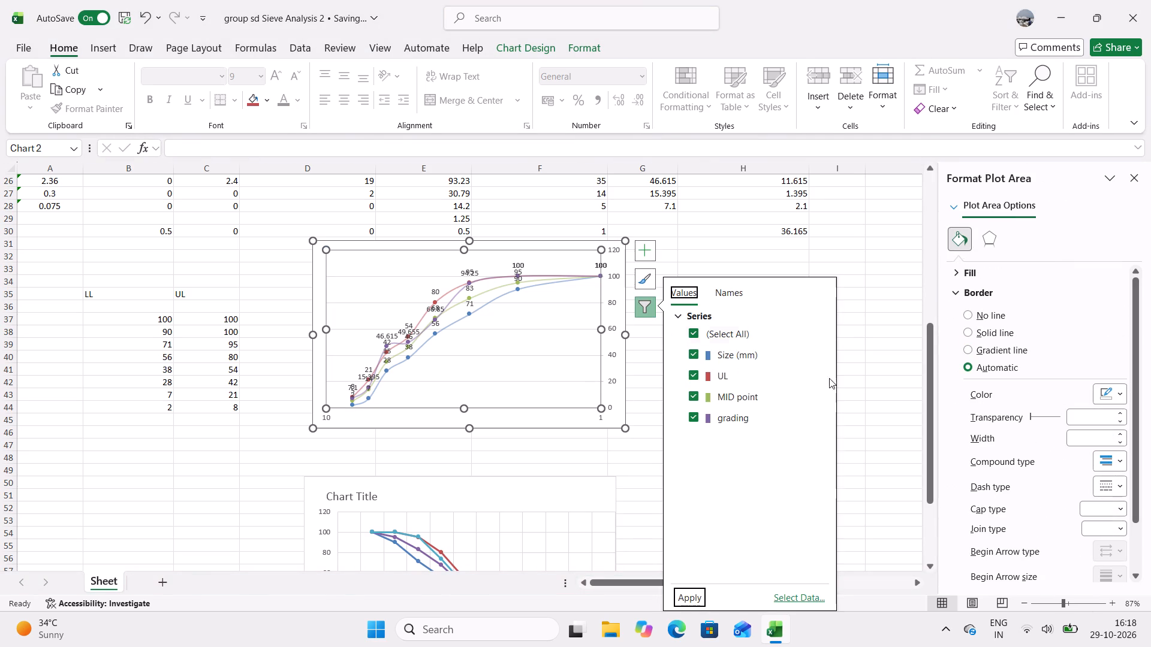
pyautogui.click(728, 292)
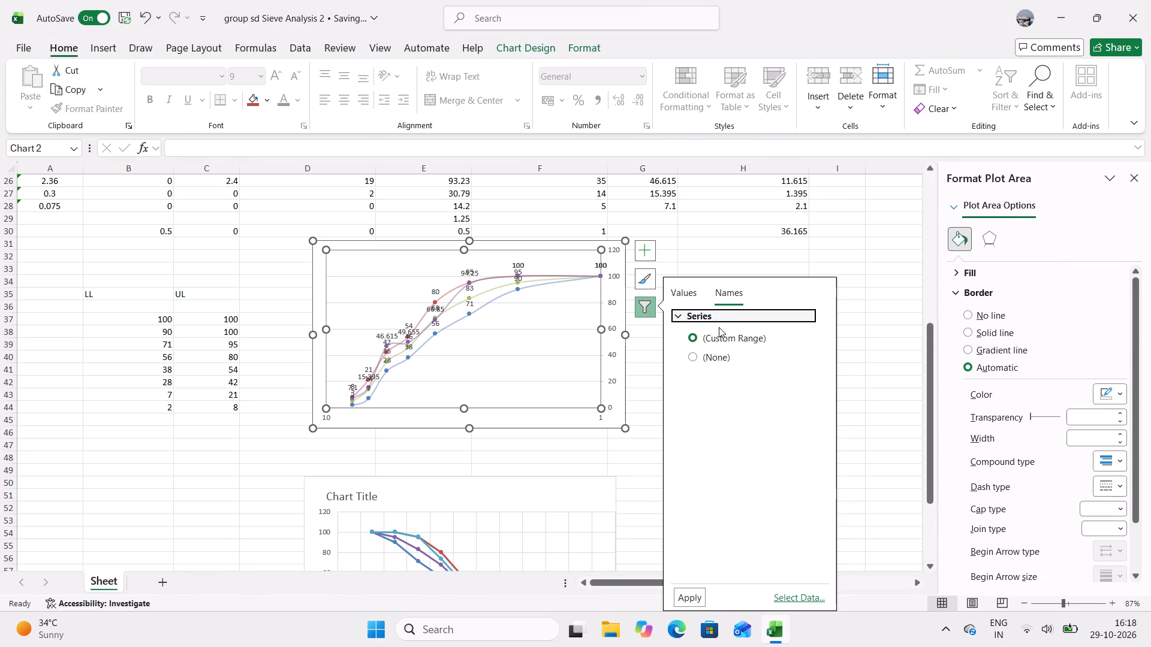
pyautogui.click(700, 358)
pyautogui.click(682, 336)
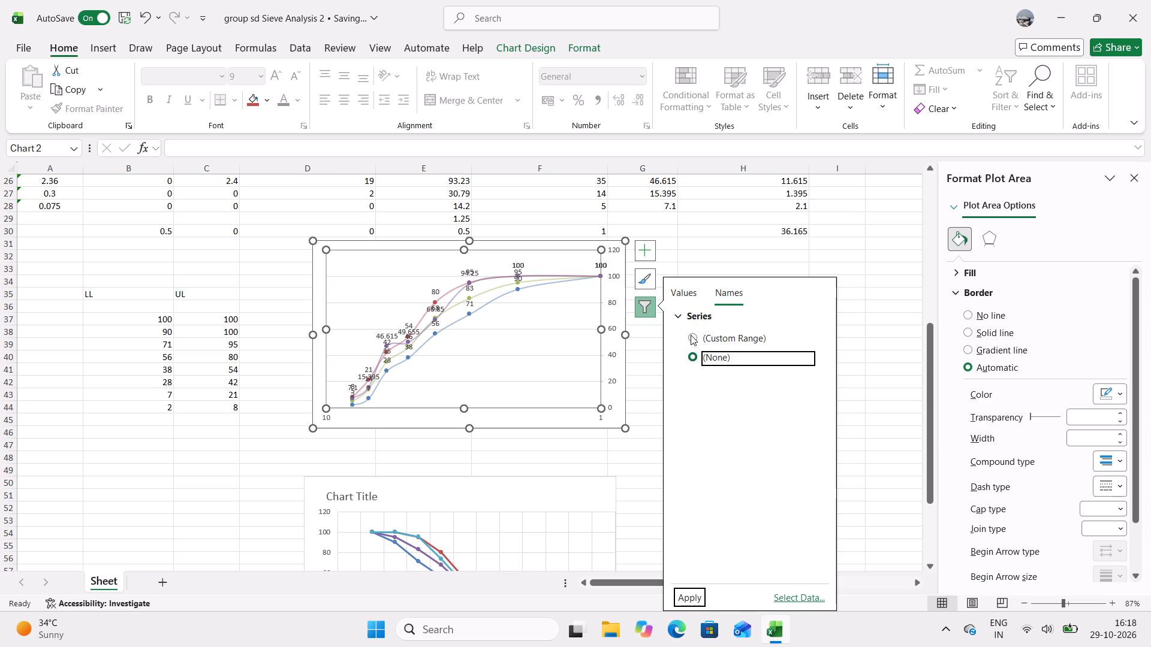
pyautogui.click(692, 334)
pyautogui.click(641, 274)
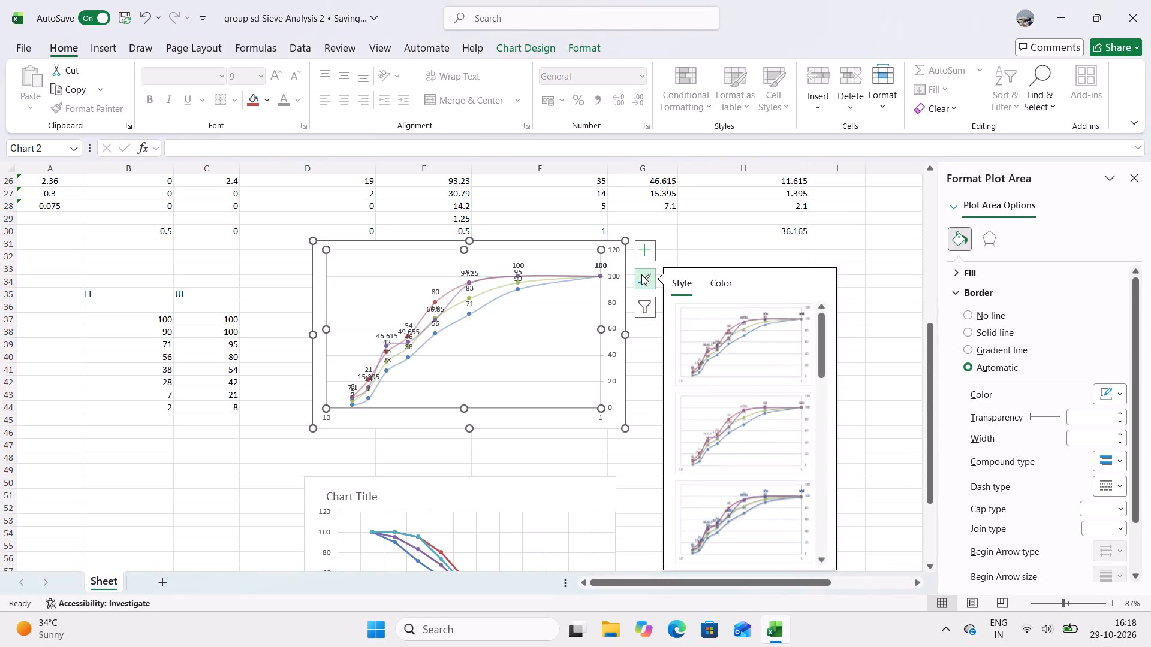
pyautogui.click(718, 280)
# Add a legend, a chart title and axis titles to the scatter chart.
pyautogui.click(639, 257)
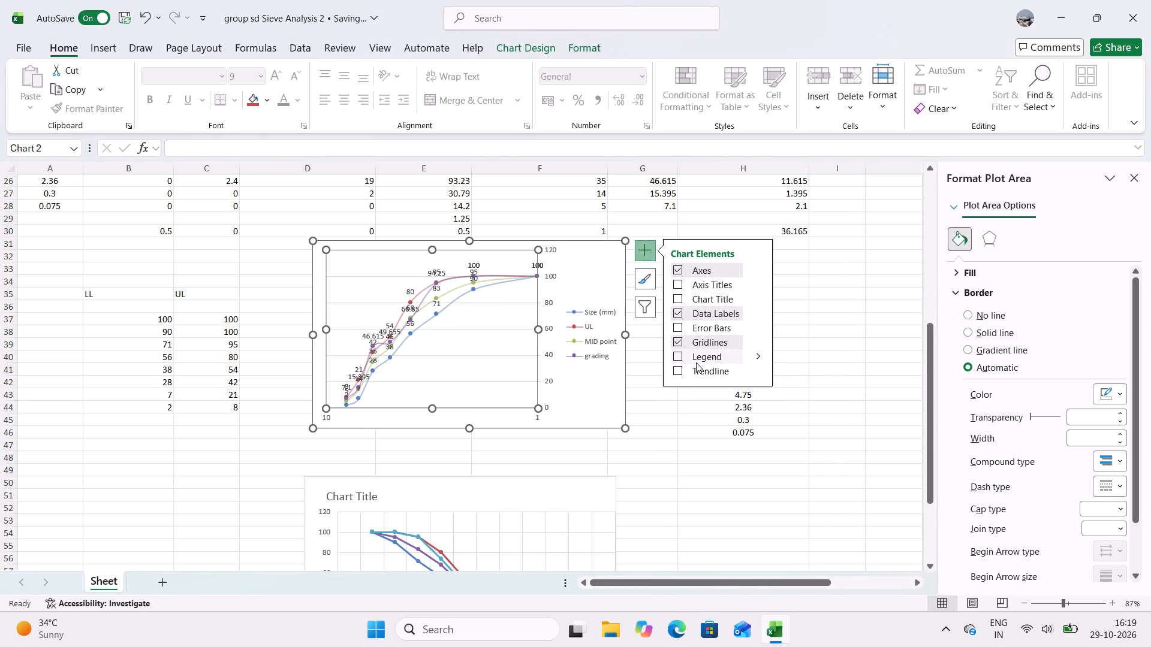
pyautogui.click(730, 359)
pyautogui.click(678, 302)
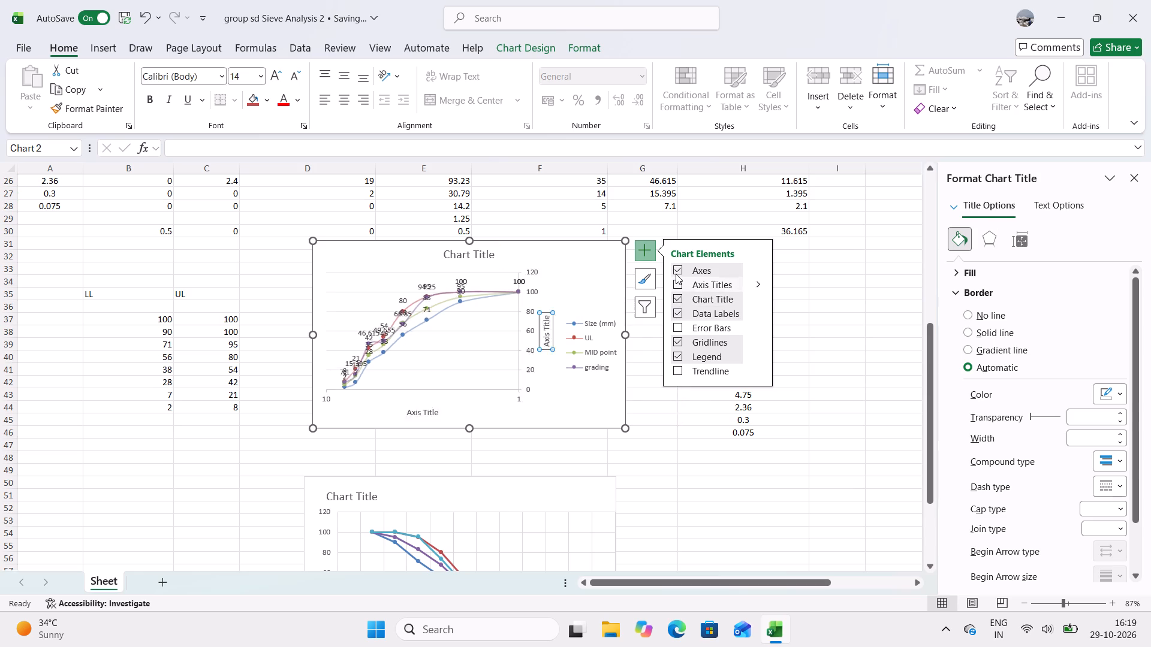
pyautogui.click(678, 282)
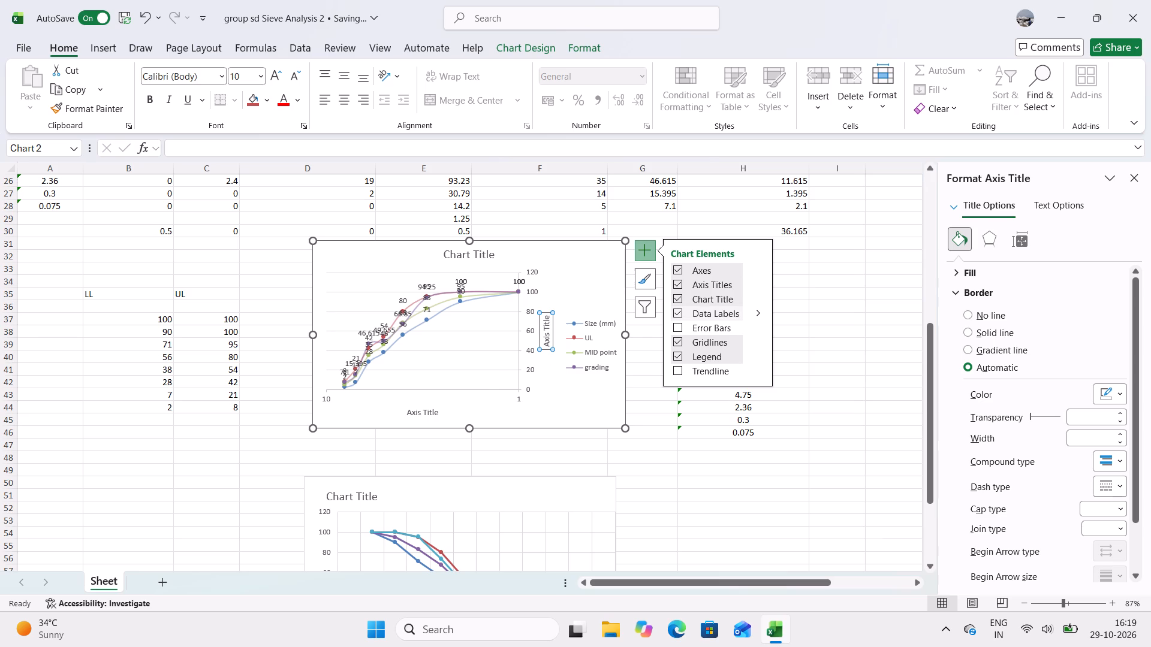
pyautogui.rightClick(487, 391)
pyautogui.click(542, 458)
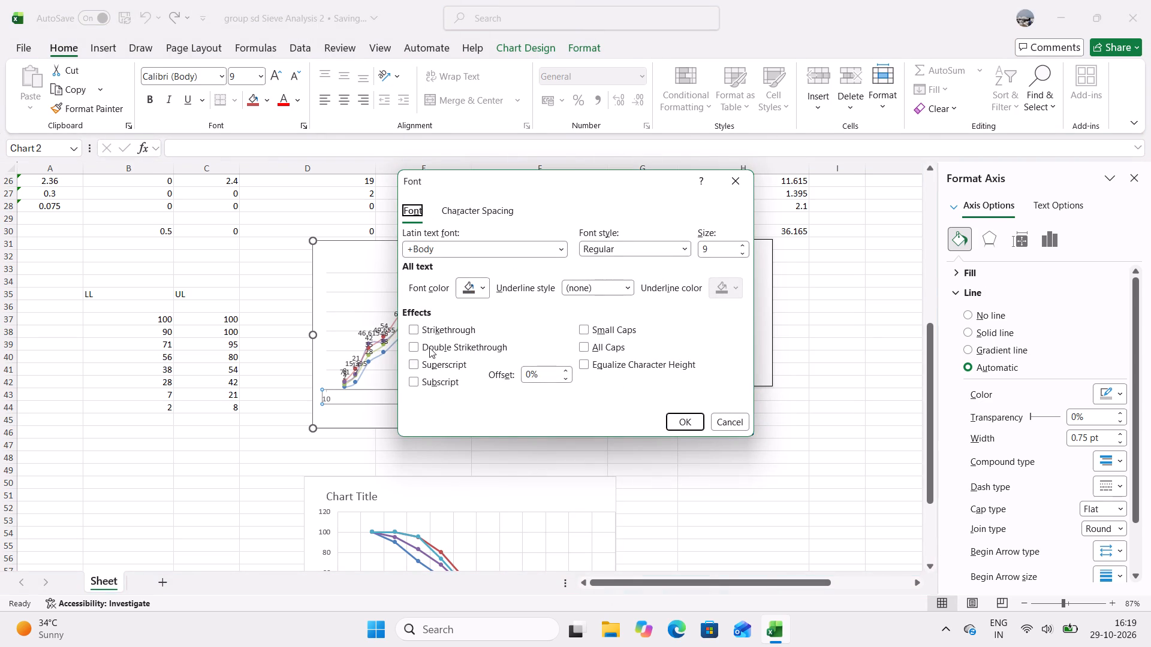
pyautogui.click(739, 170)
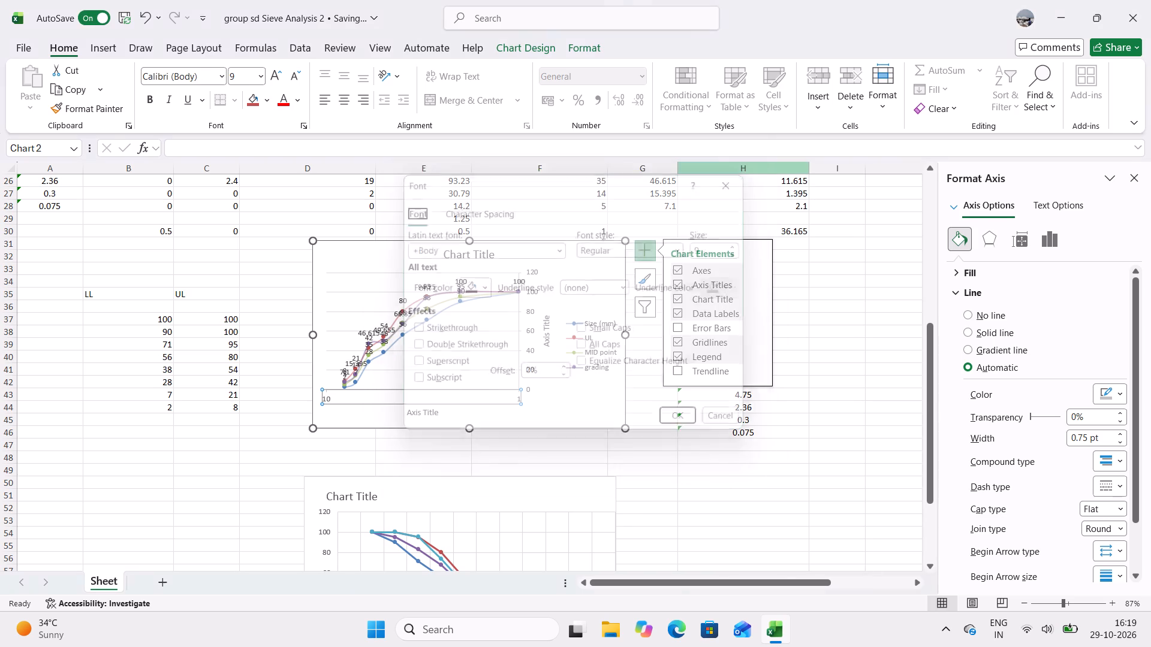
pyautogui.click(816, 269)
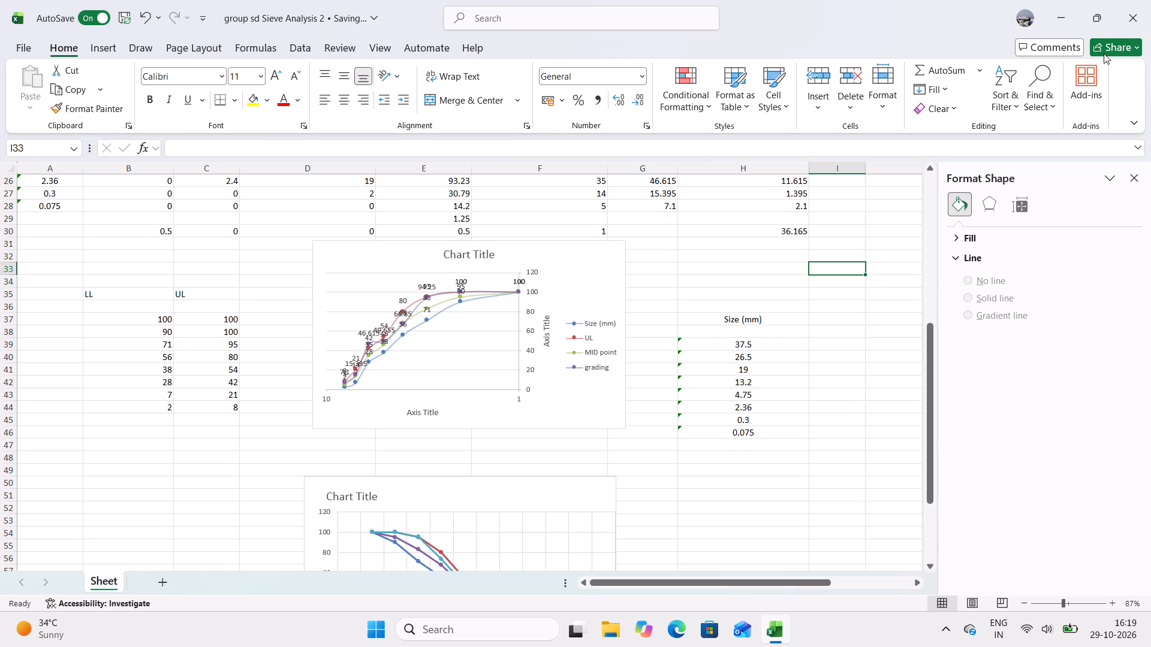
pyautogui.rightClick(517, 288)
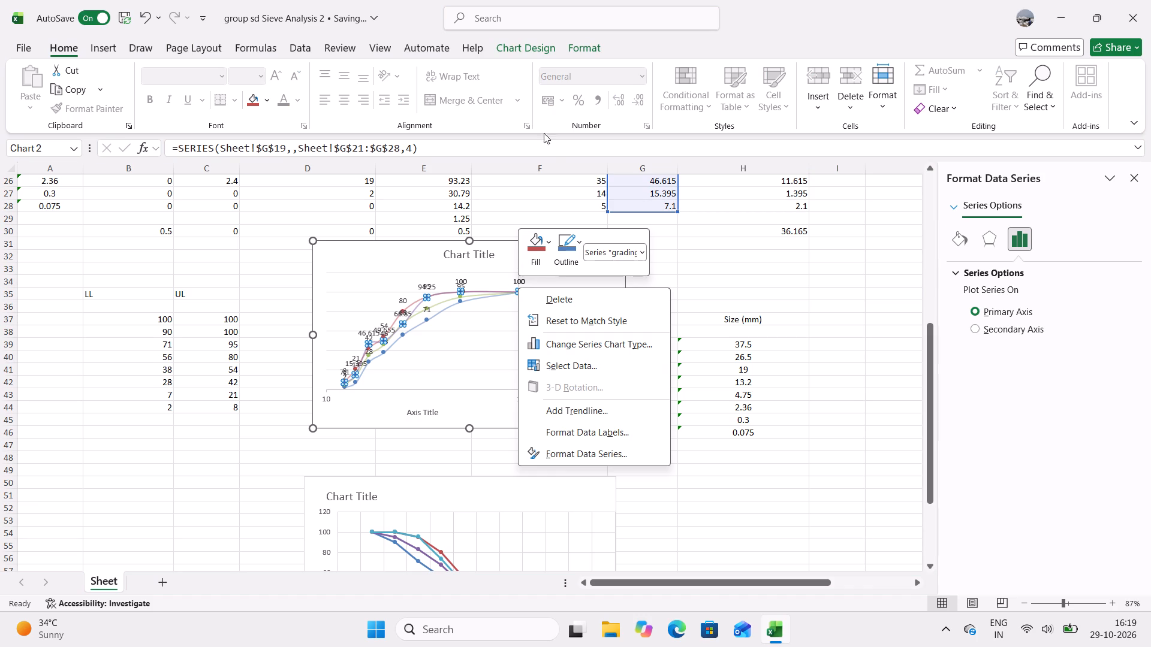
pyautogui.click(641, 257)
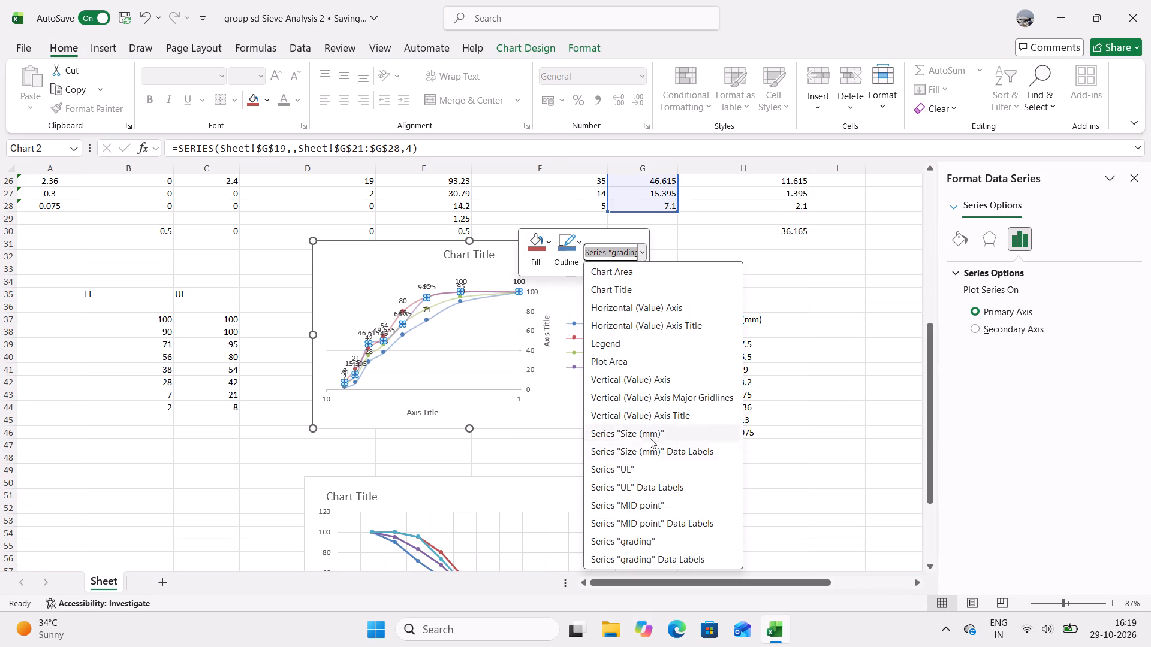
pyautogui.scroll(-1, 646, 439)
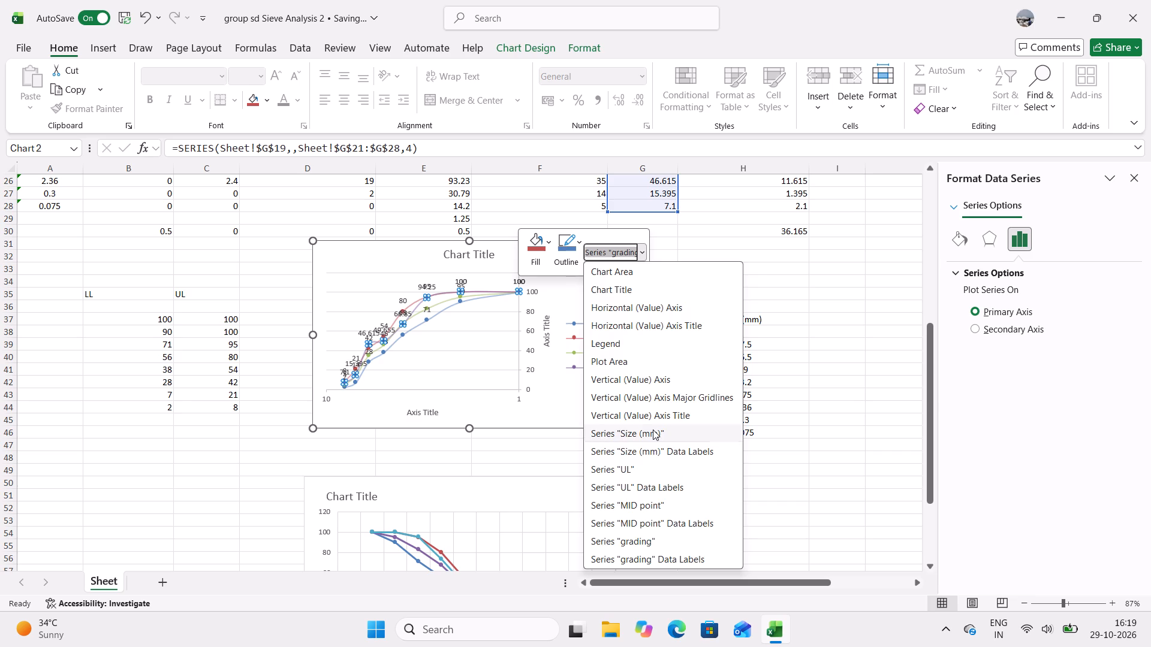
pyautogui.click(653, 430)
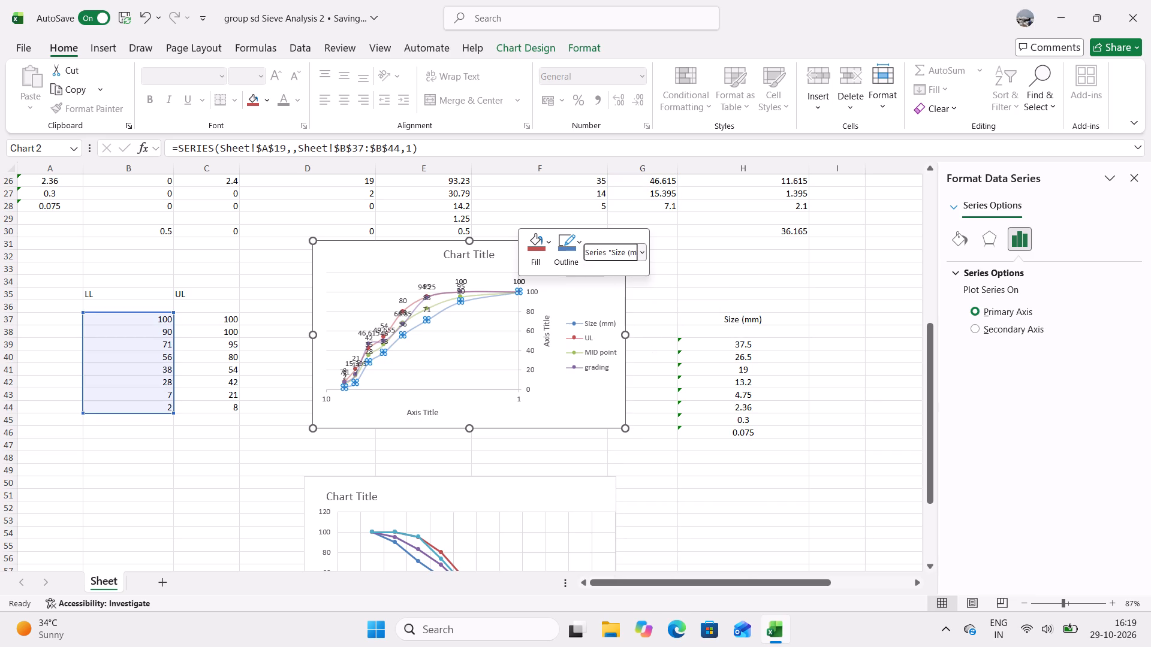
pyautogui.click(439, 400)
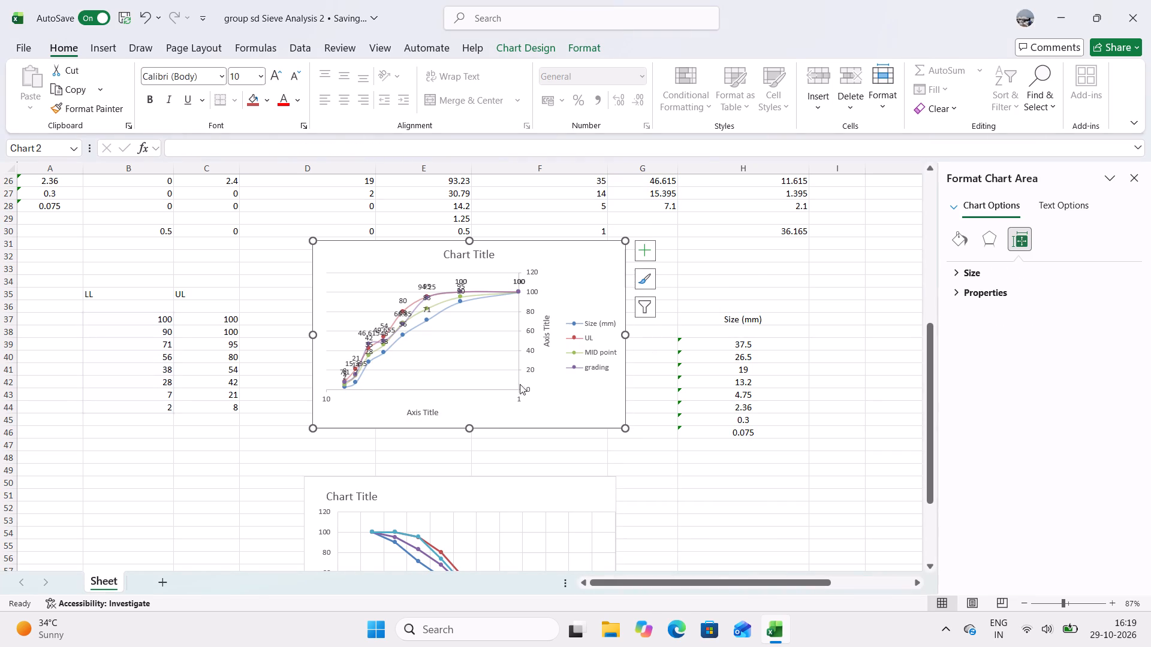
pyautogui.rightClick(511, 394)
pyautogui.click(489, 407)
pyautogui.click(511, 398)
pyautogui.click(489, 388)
# Set the X values of the scatter chart's Size (mm) series to the sieve sizes in A21:A28.
pyautogui.rightClick(339, 393)
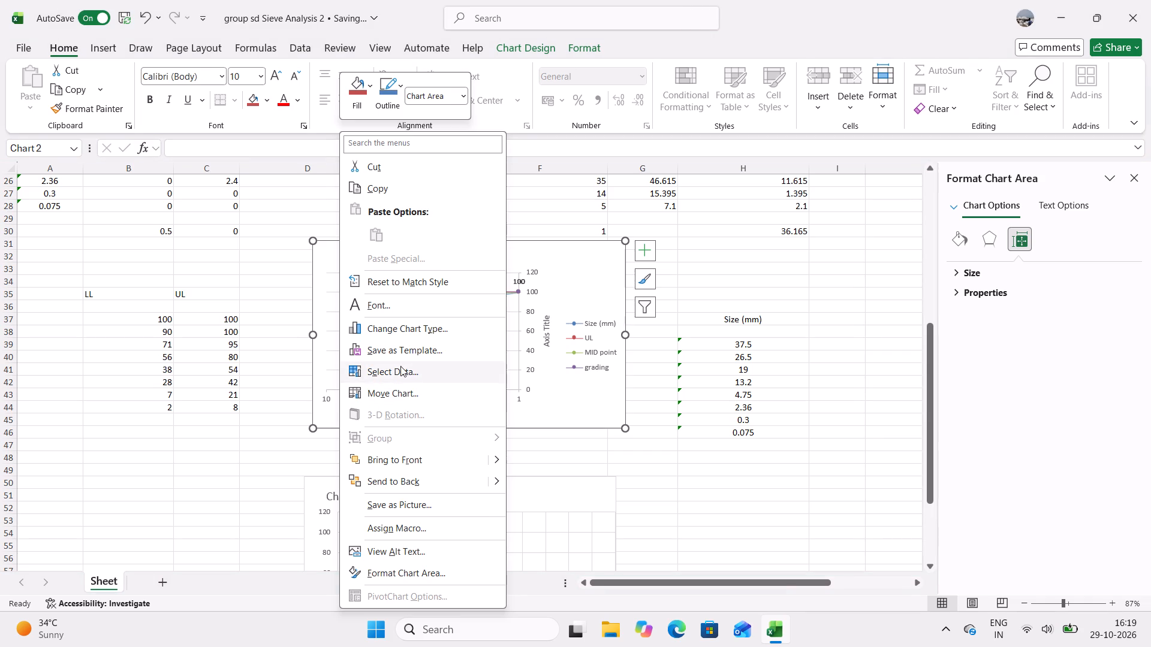
pyautogui.click(400, 366)
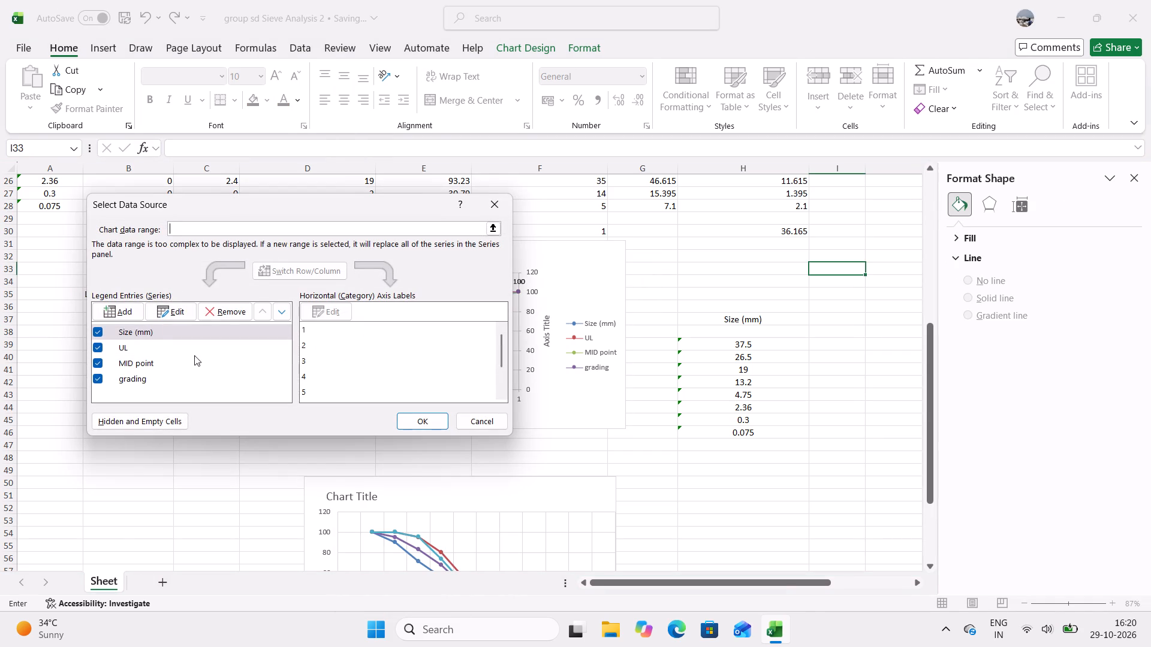
pyautogui.click(182, 328)
pyautogui.click(315, 329)
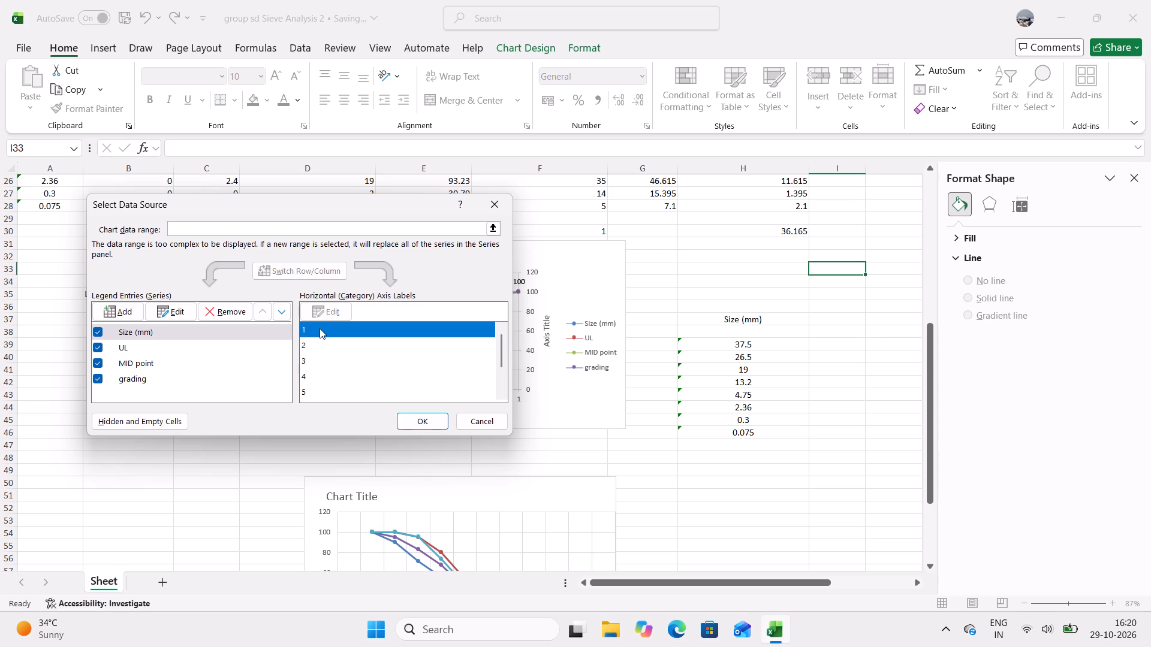
pyautogui.scroll(-6, 346, 328)
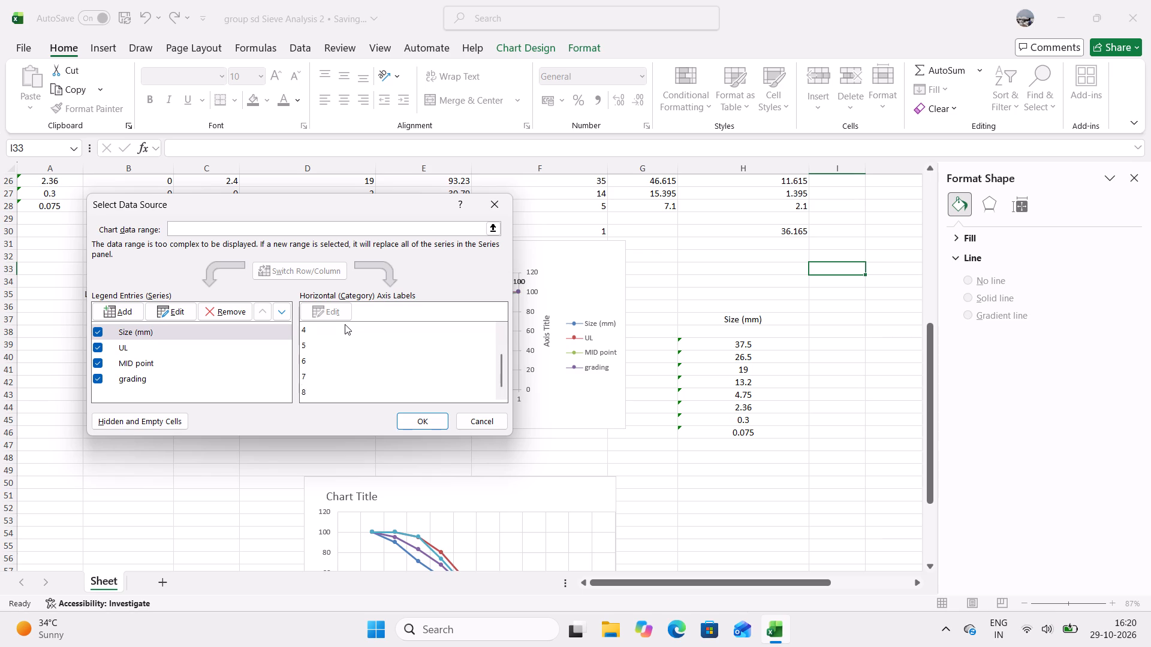
pyautogui.scroll(1, 342, 323)
pyautogui.click(332, 311)
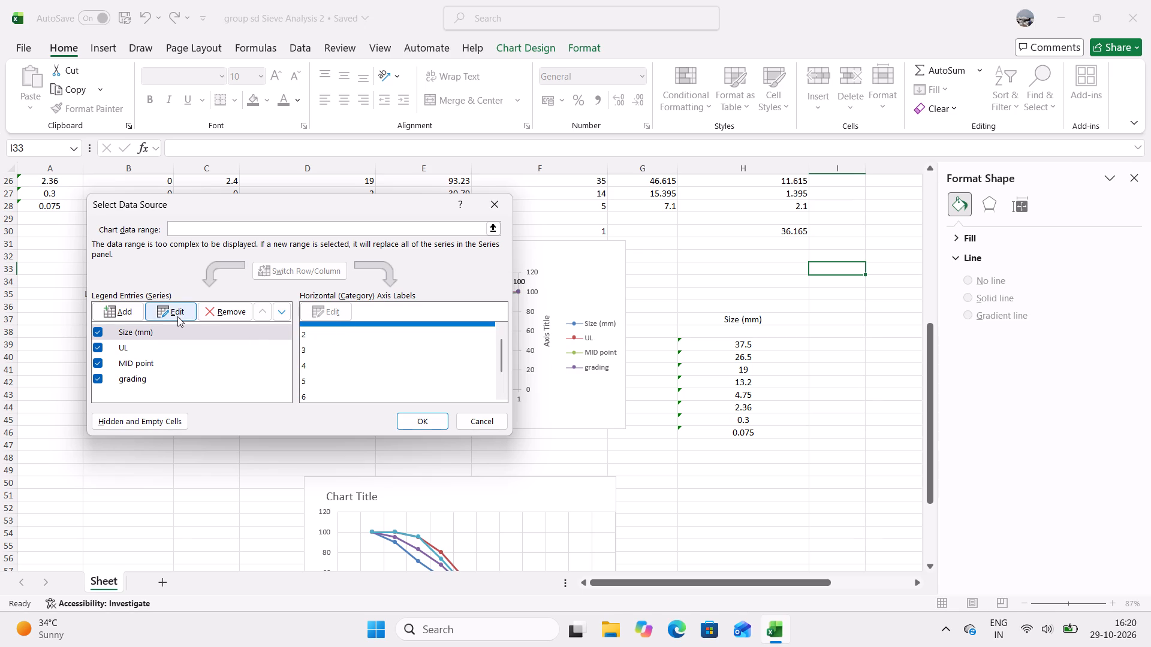
pyautogui.click(177, 316)
pyautogui.click(246, 323)
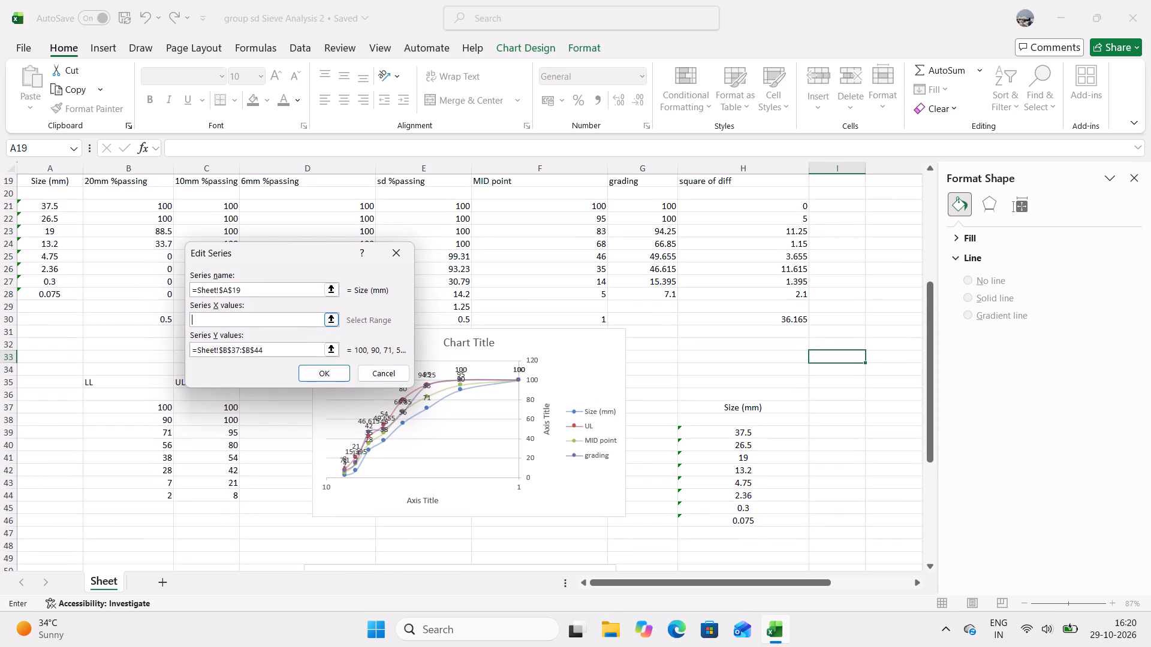
pyautogui.moveTo(38, 202); pyautogui.dragTo(58, 297)
pyautogui.click(319, 367)
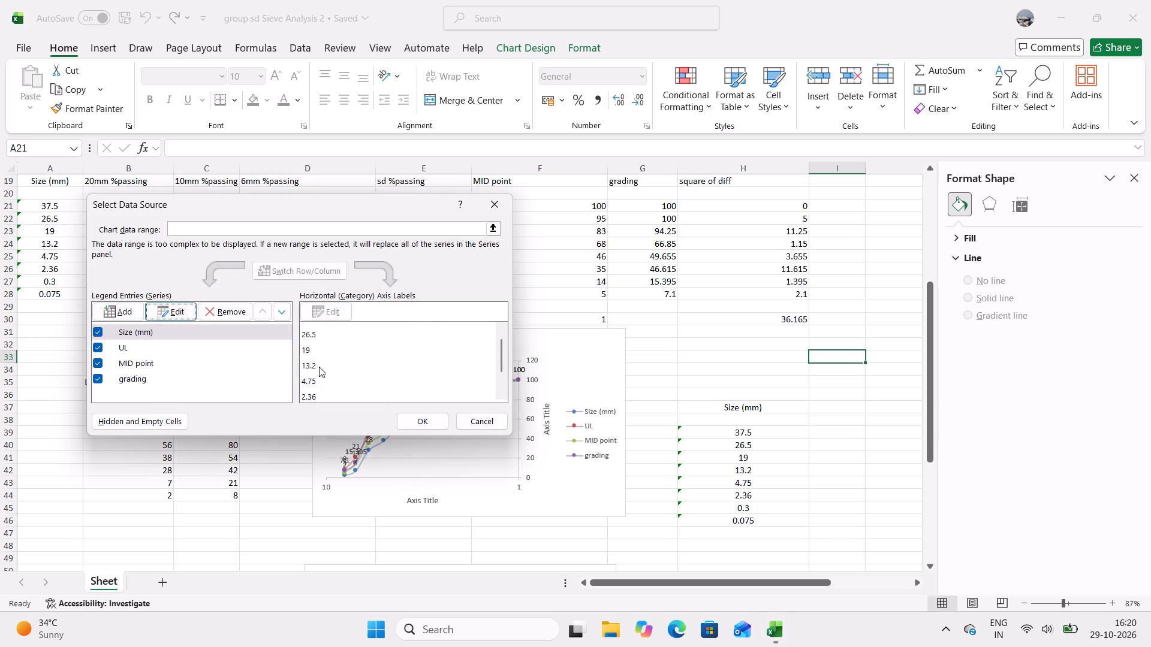
pyautogui.scroll(-4, 361, 340)
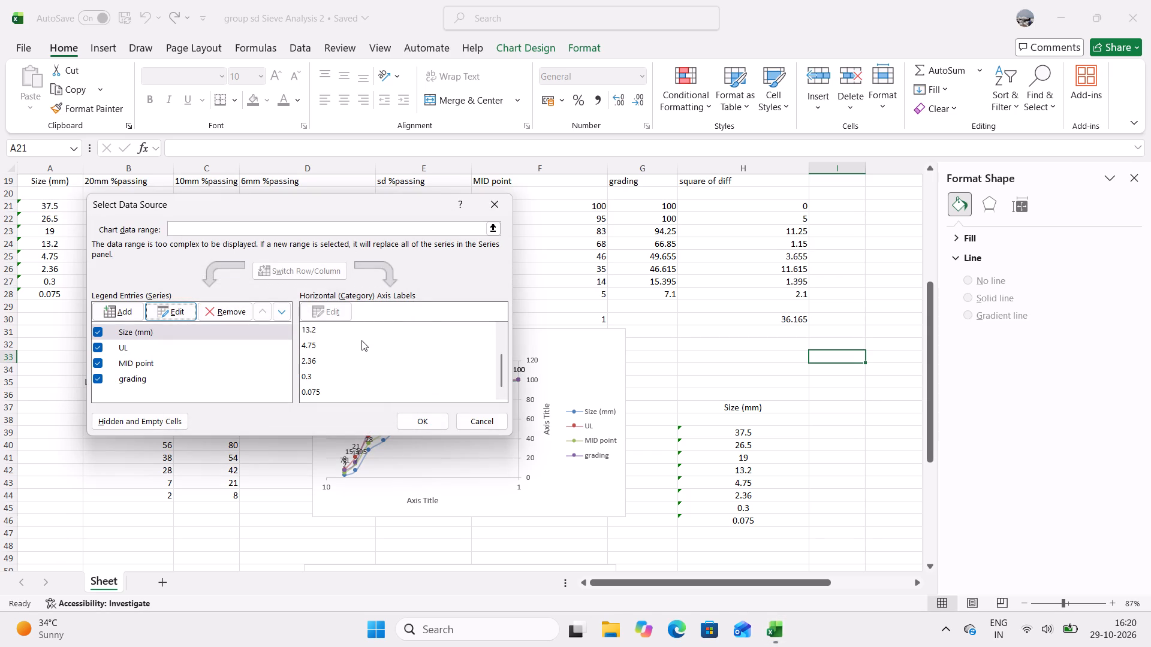
pyautogui.scroll(-4, 361, 340)
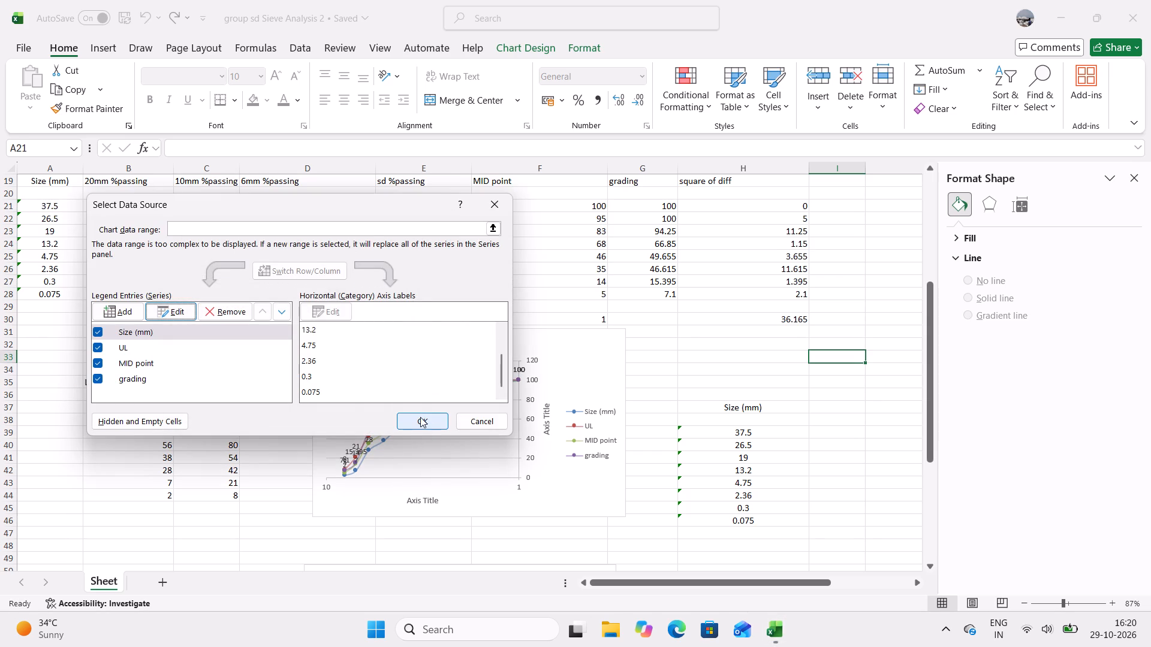
pyautogui.click(420, 417)
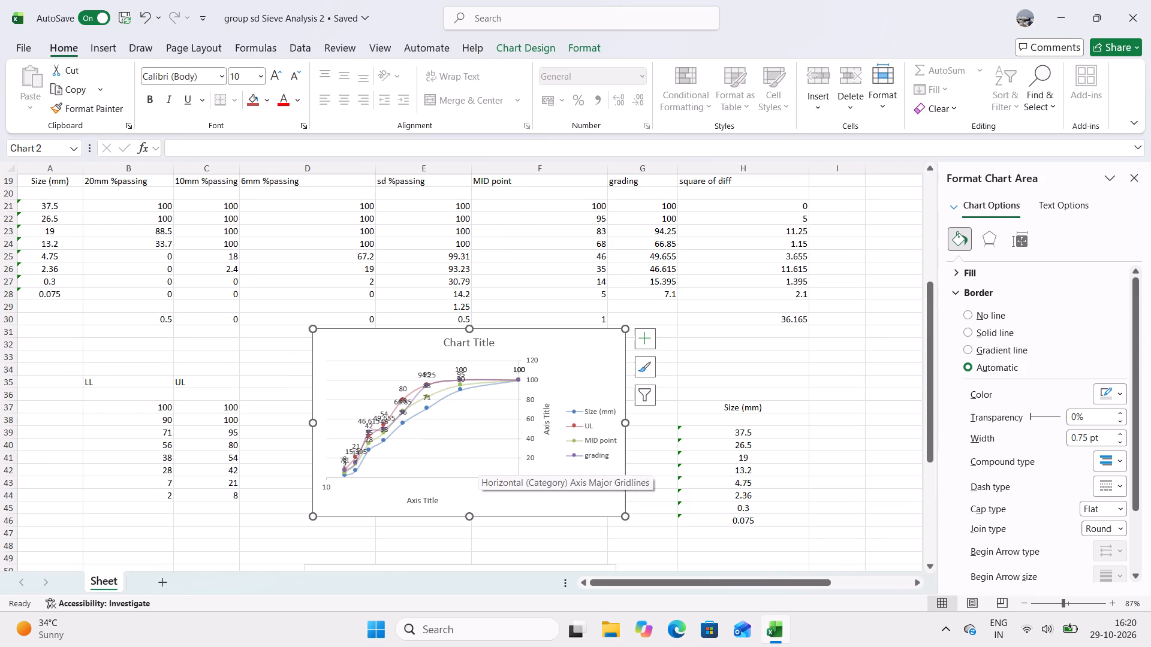
# Move the scatter chart up and to the left so its upper-left corner lies in column D near row 26.
pyautogui.click(488, 486)
pyautogui.moveTo(487, 488); pyautogui.dragTo(448, 512, button='right')
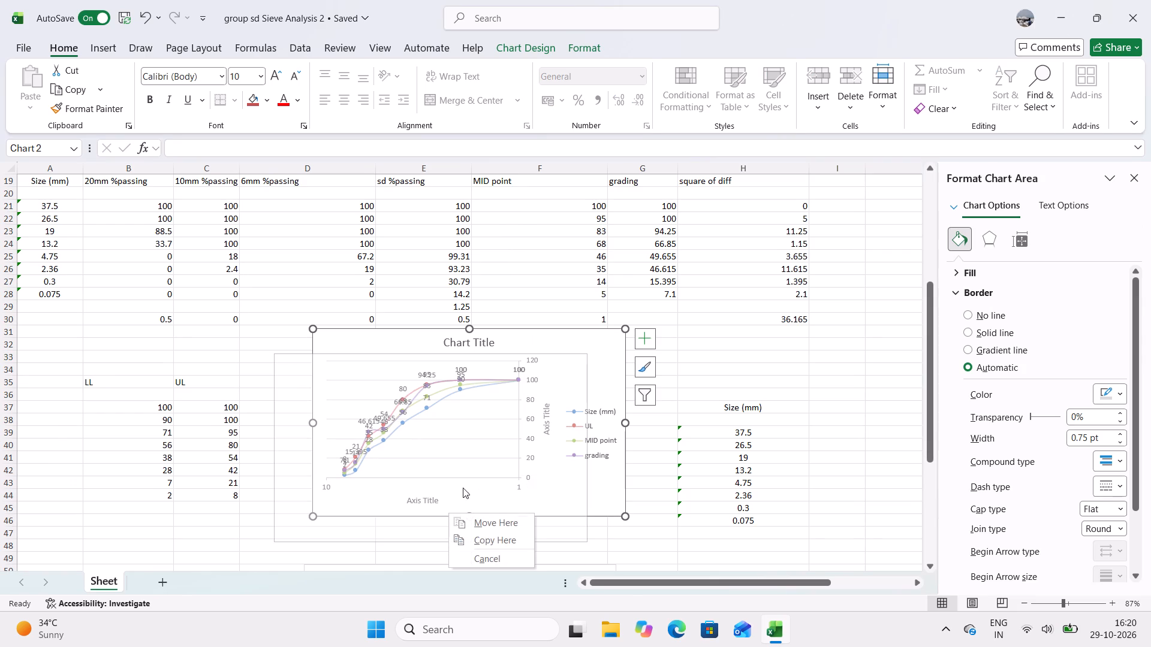
pyautogui.moveTo(442, 353); pyautogui.dragTo(408, 291)
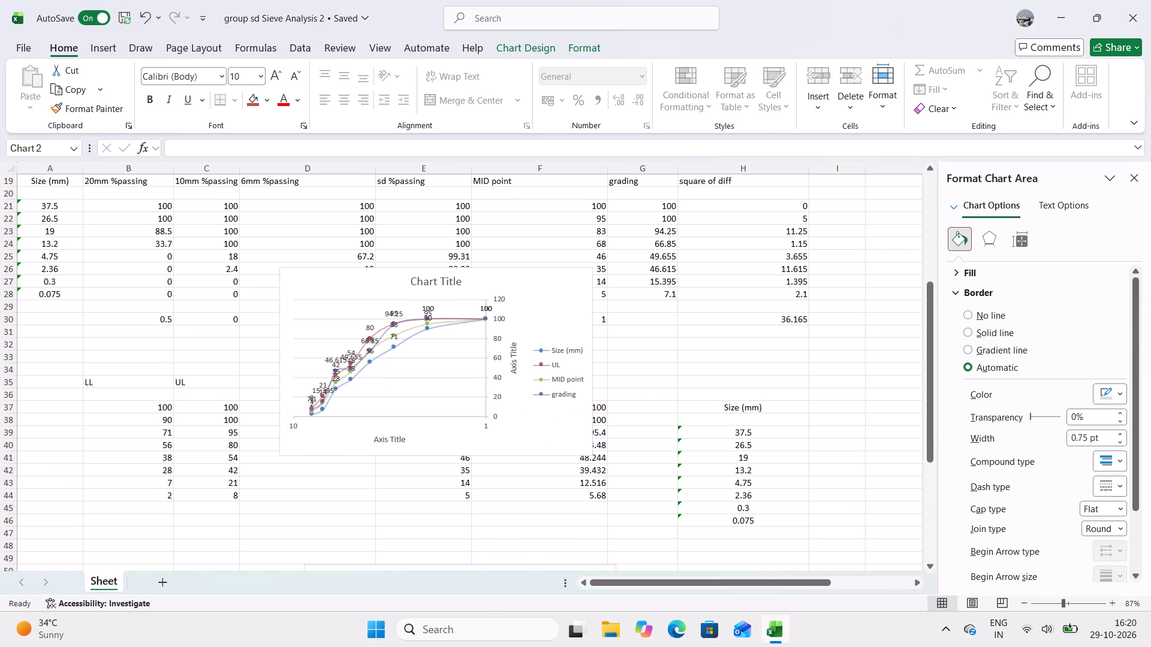
# Set the X values of the scatter chart's UL series to the sieve sizes in A21:A28.
pyautogui.click(473, 421)
pyautogui.rightClick(467, 421)
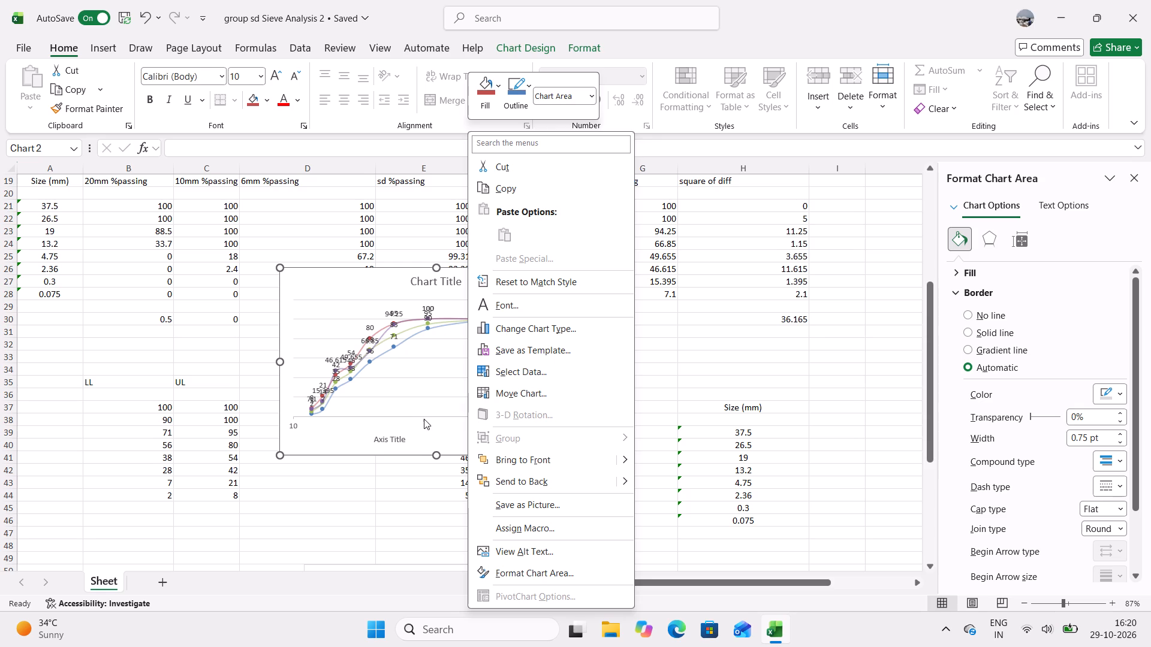
pyautogui.click(386, 424)
pyautogui.rightClick(386, 424)
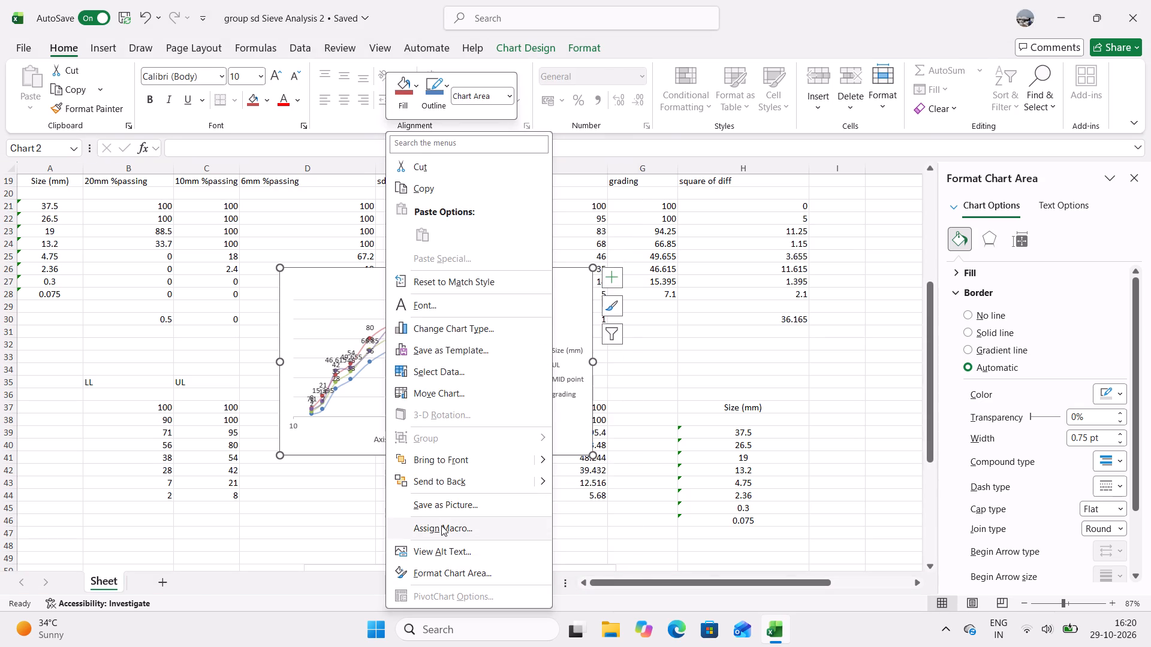
pyautogui.click(444, 374)
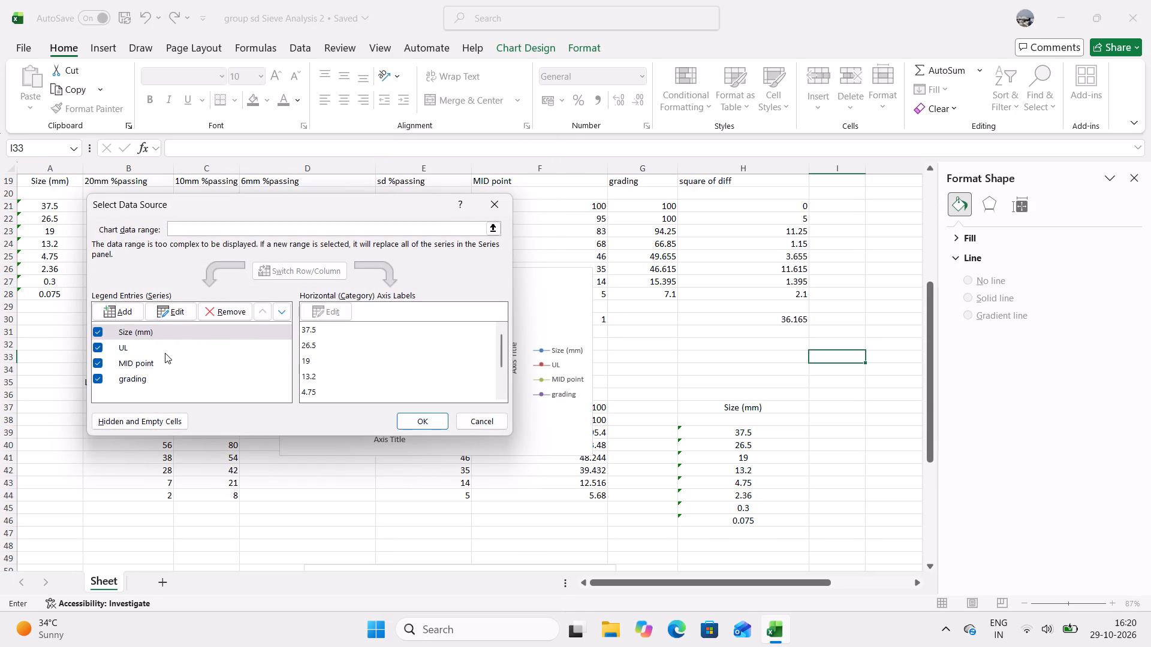
pyautogui.click(167, 342)
pyautogui.click(169, 362)
pyautogui.click(170, 385)
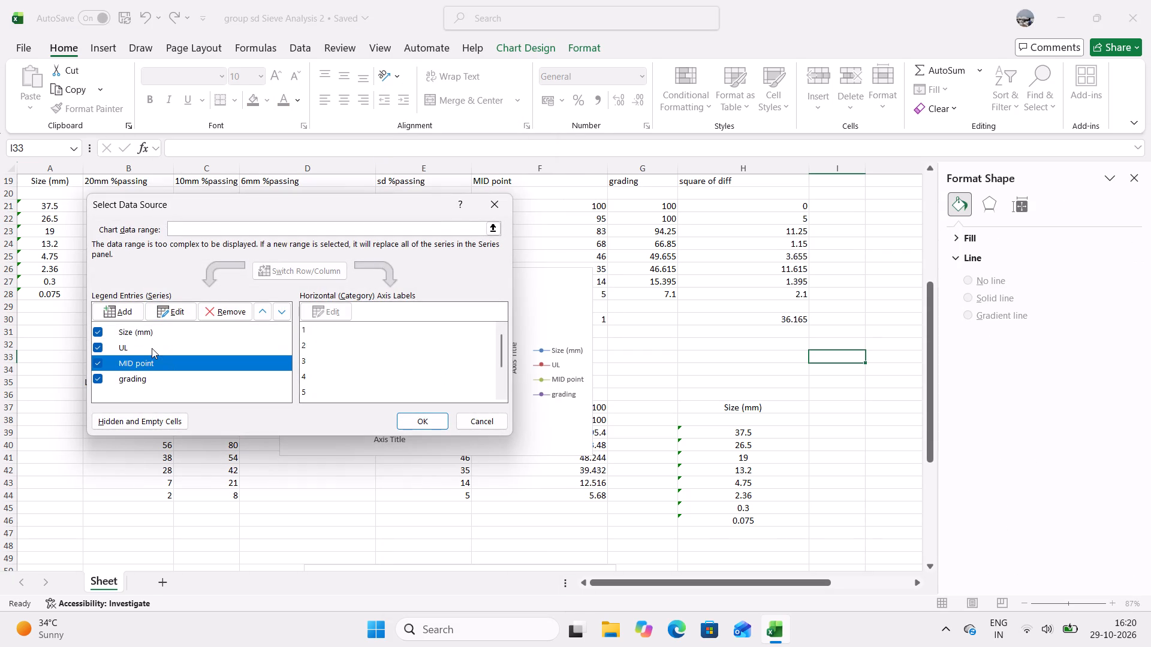
pyautogui.click(152, 348)
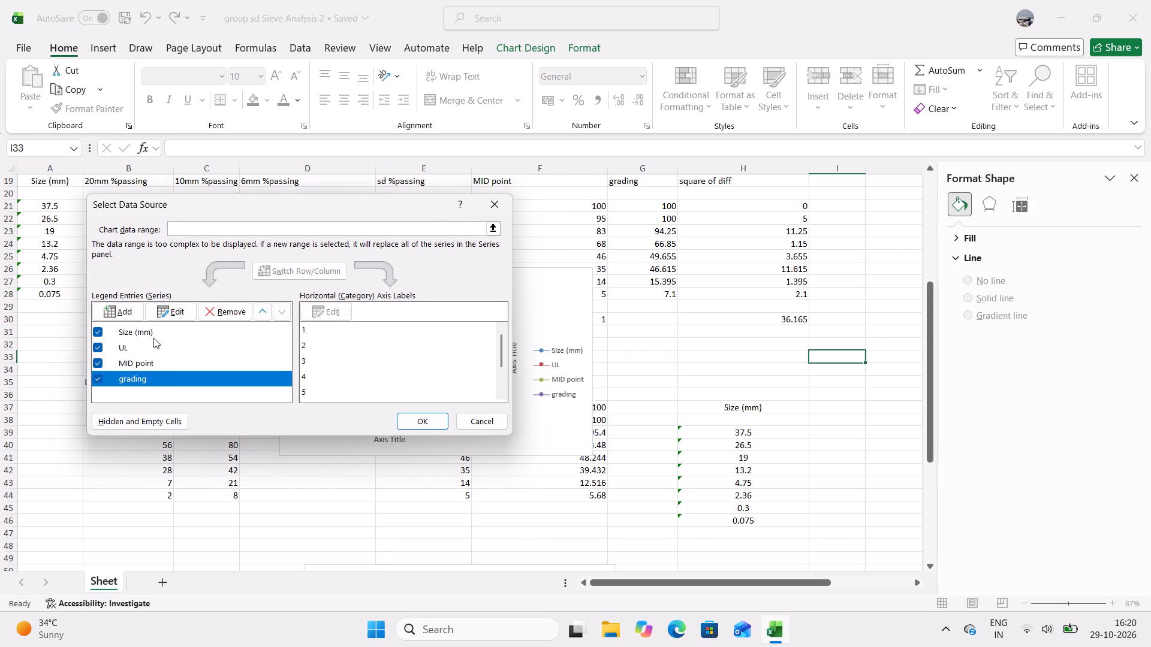
pyautogui.click(153, 338)
pyautogui.click(153, 344)
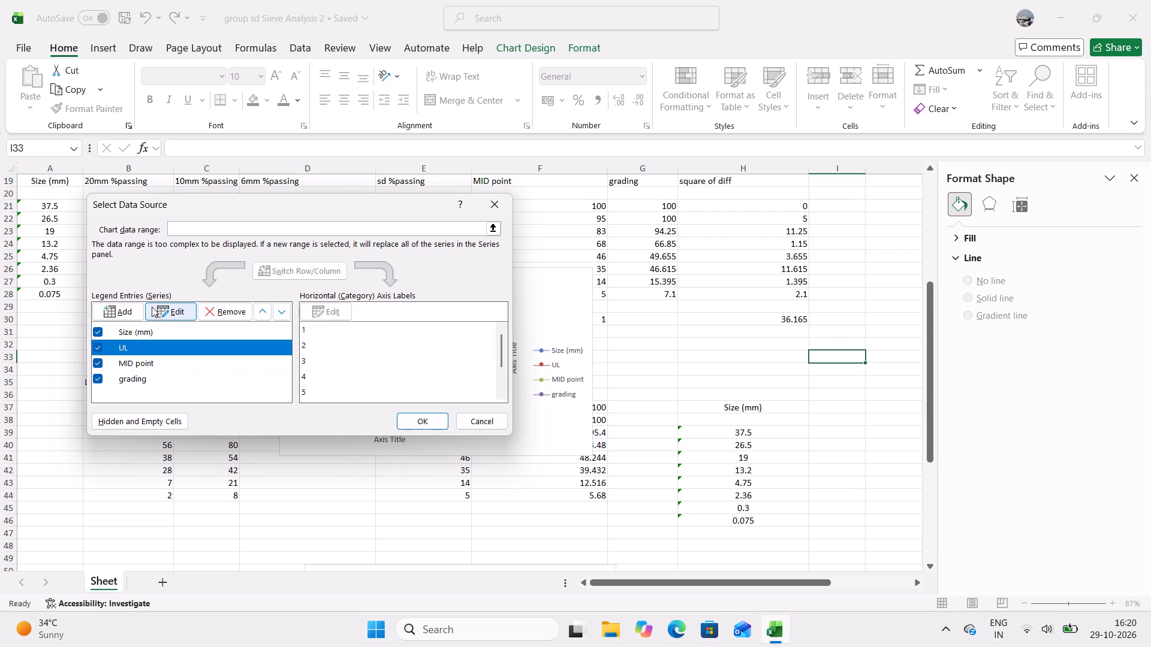
pyautogui.click(171, 307)
pyautogui.click(239, 323)
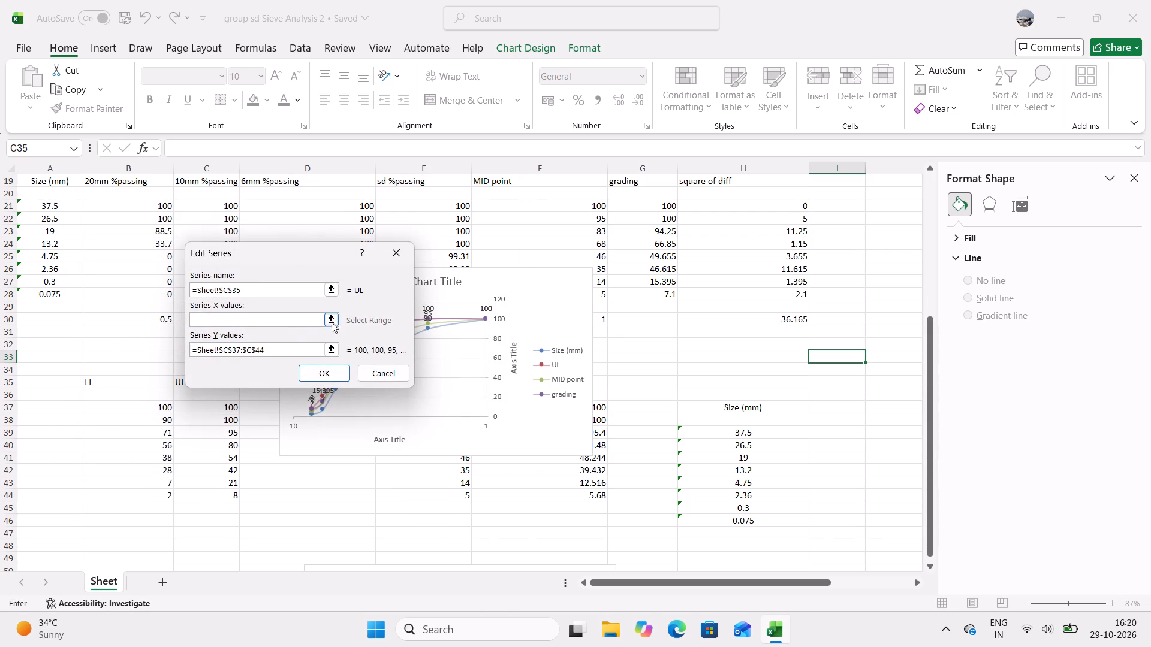
pyautogui.click(290, 316)
pyautogui.moveTo(53, 209); pyautogui.dragTo(47, 299)
pyautogui.click(308, 376)
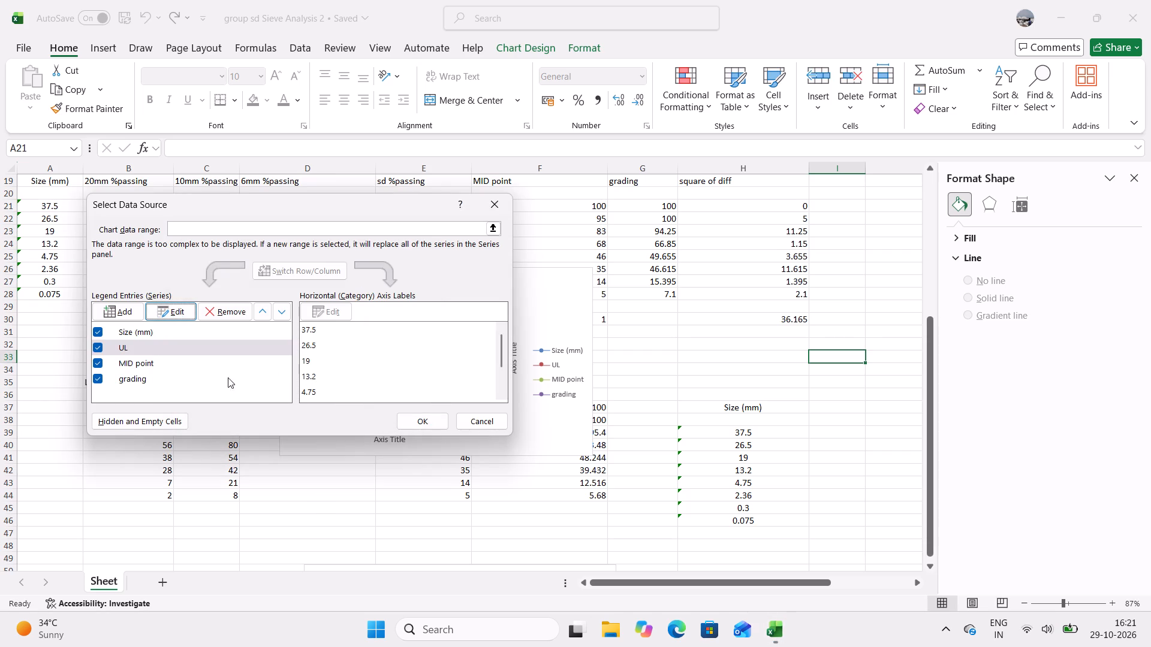
# Set the X values of the MID point series to the sieve sizes in A21:A28.
pyautogui.click(164, 362)
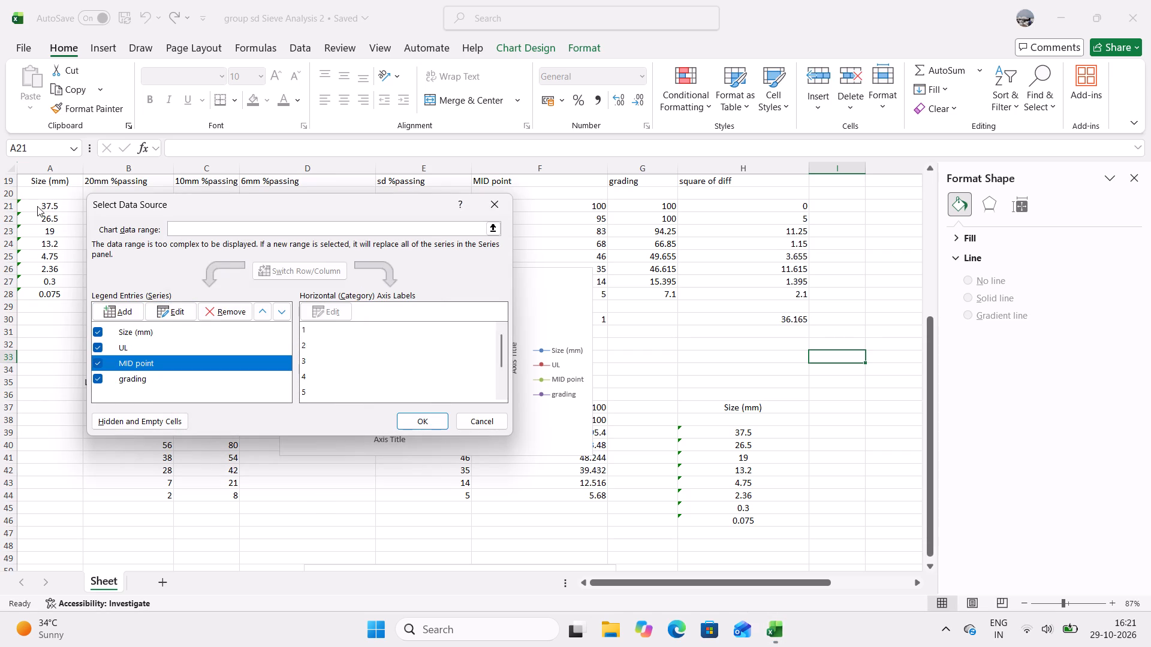
pyautogui.click(163, 306)
pyautogui.click(198, 312)
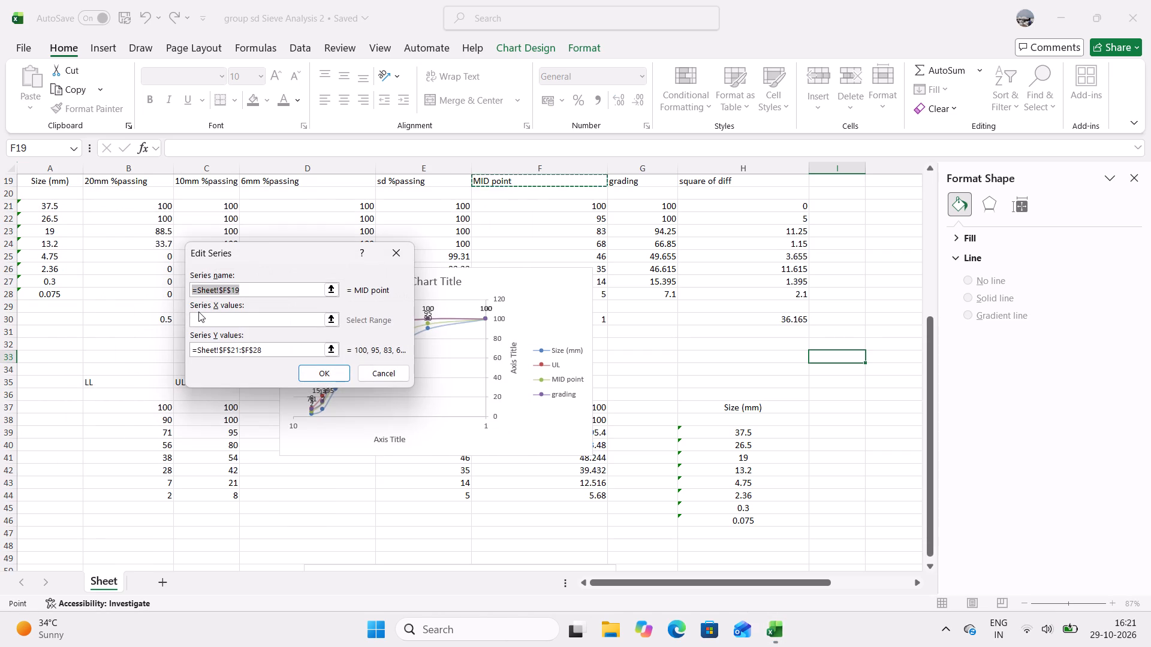
pyautogui.click(200, 317)
pyautogui.moveTo(43, 206); pyautogui.dragTo(44, 315)
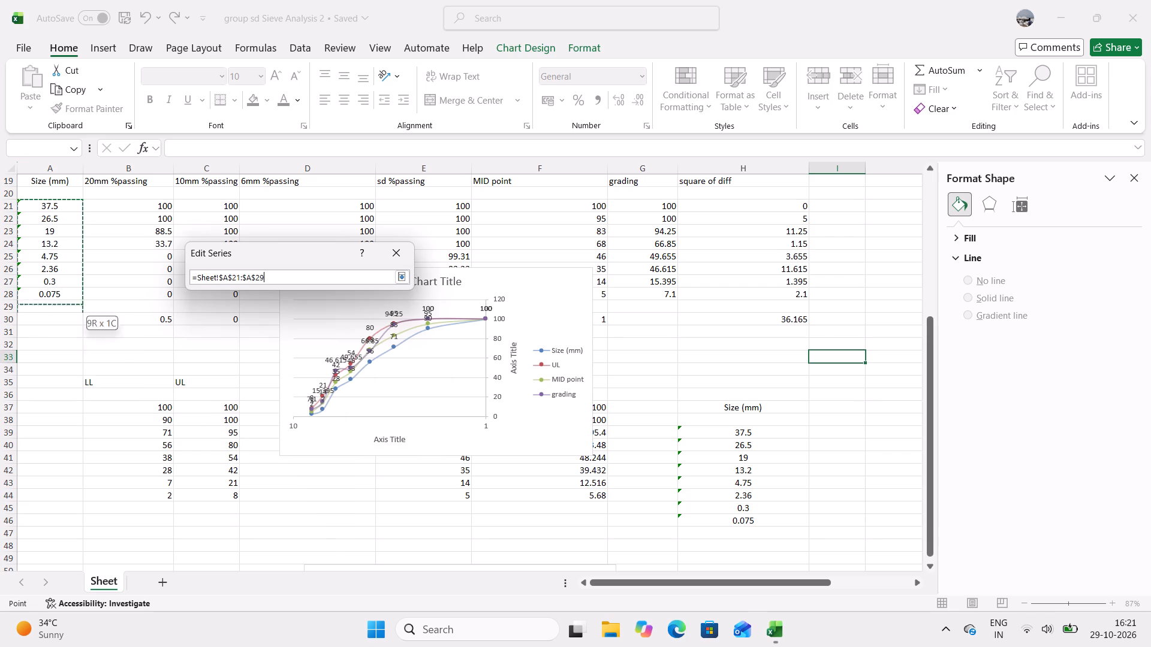
pyautogui.moveTo(44, 315); pyautogui.dragTo(47, 292)
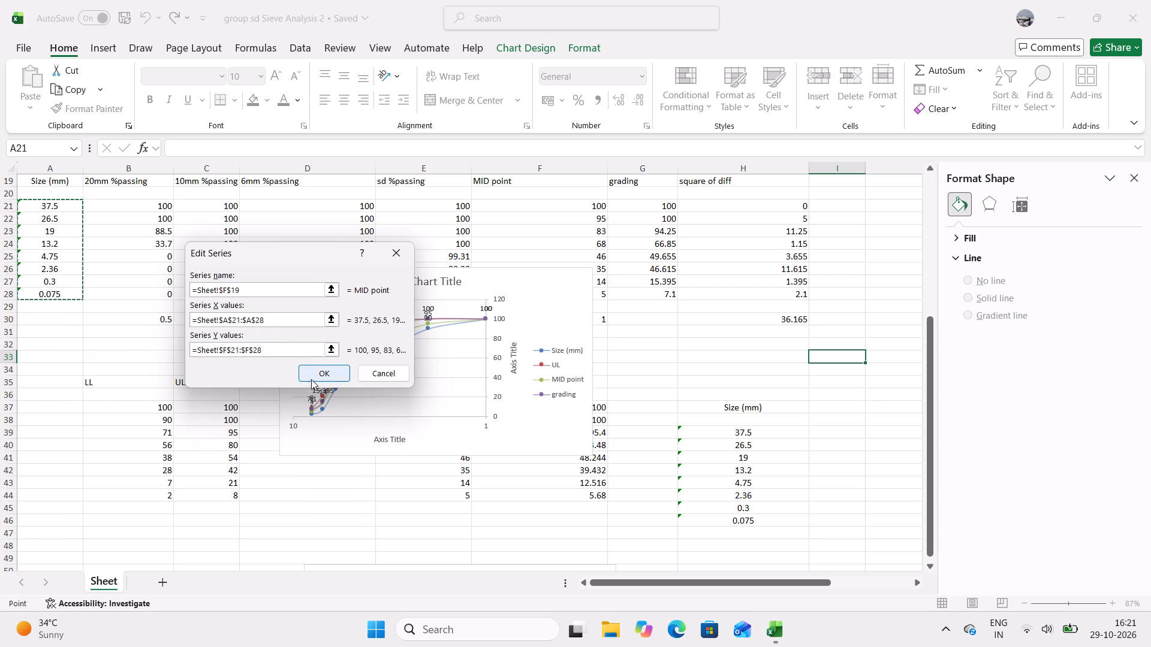
pyautogui.click(315, 374)
# Set the X values of the grading series to A21:A28 and apply the chart's data source changes.
pyautogui.click(180, 375)
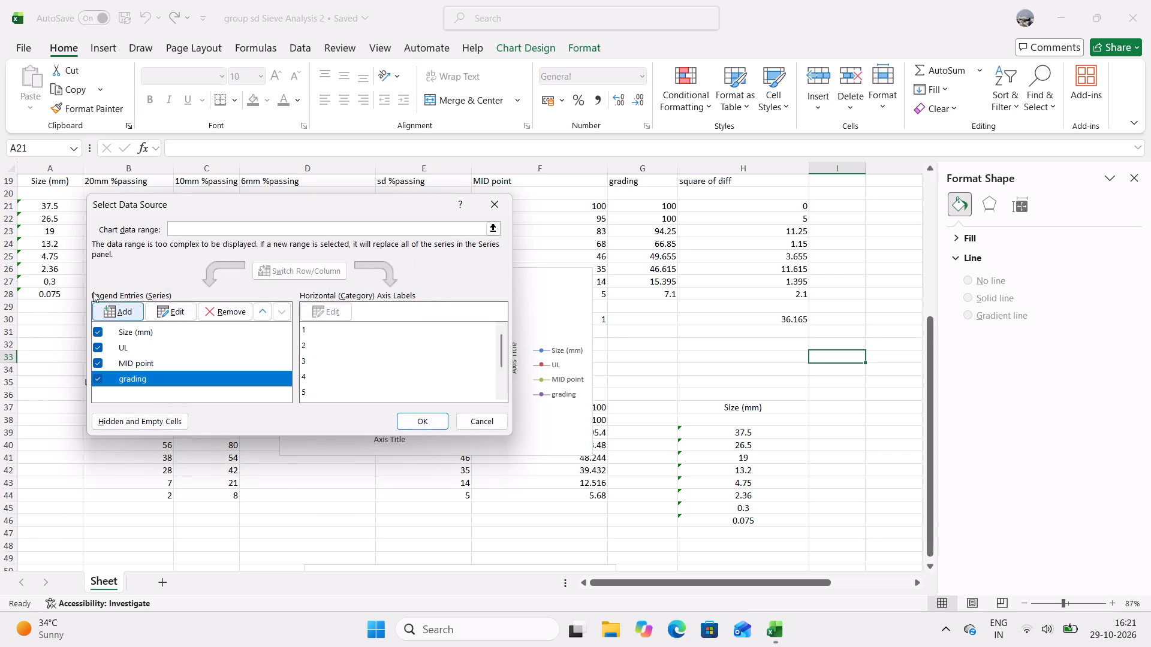
pyautogui.click(161, 310)
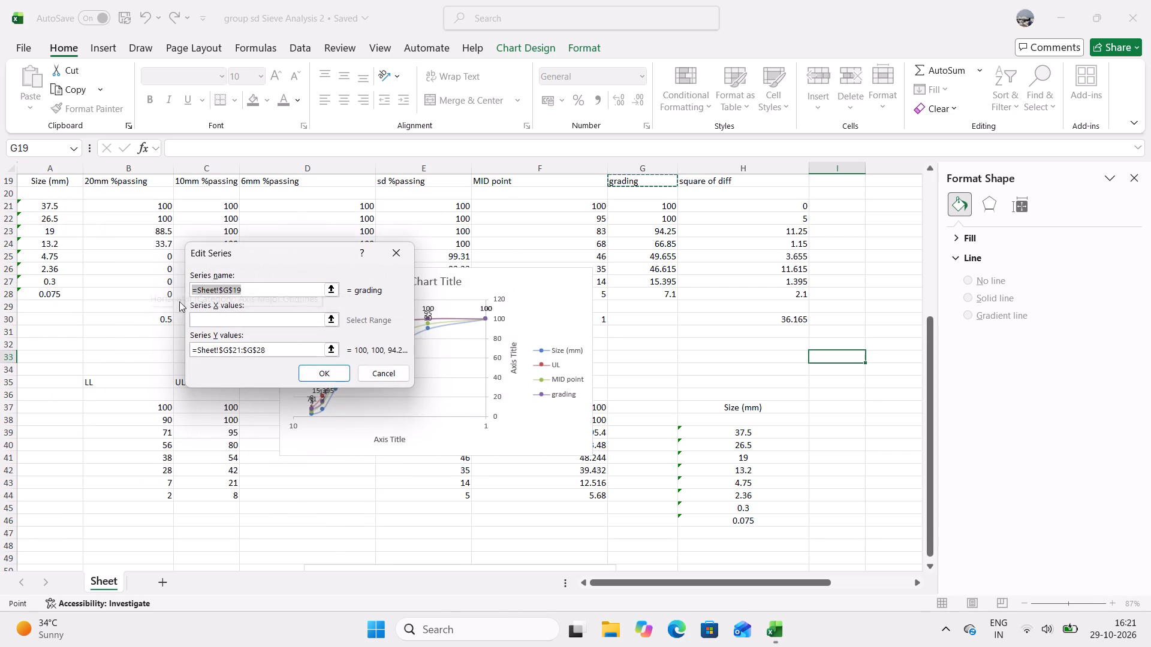
pyautogui.click(198, 312)
pyautogui.click(201, 318)
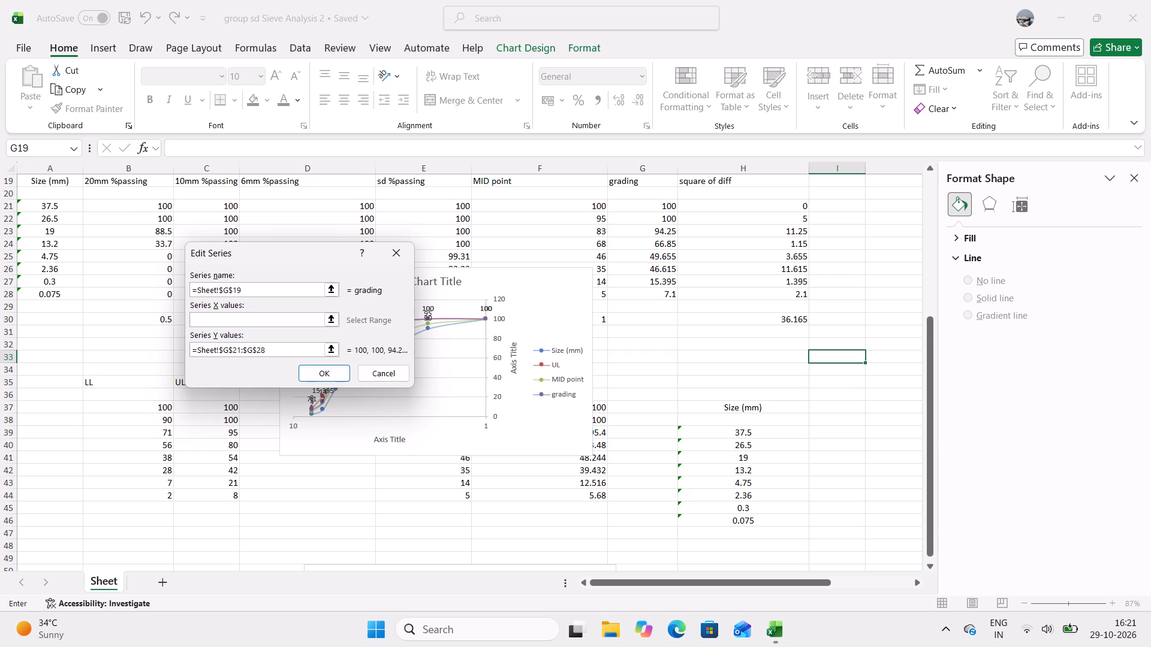
pyautogui.moveTo(41, 208); pyautogui.dragTo(50, 294)
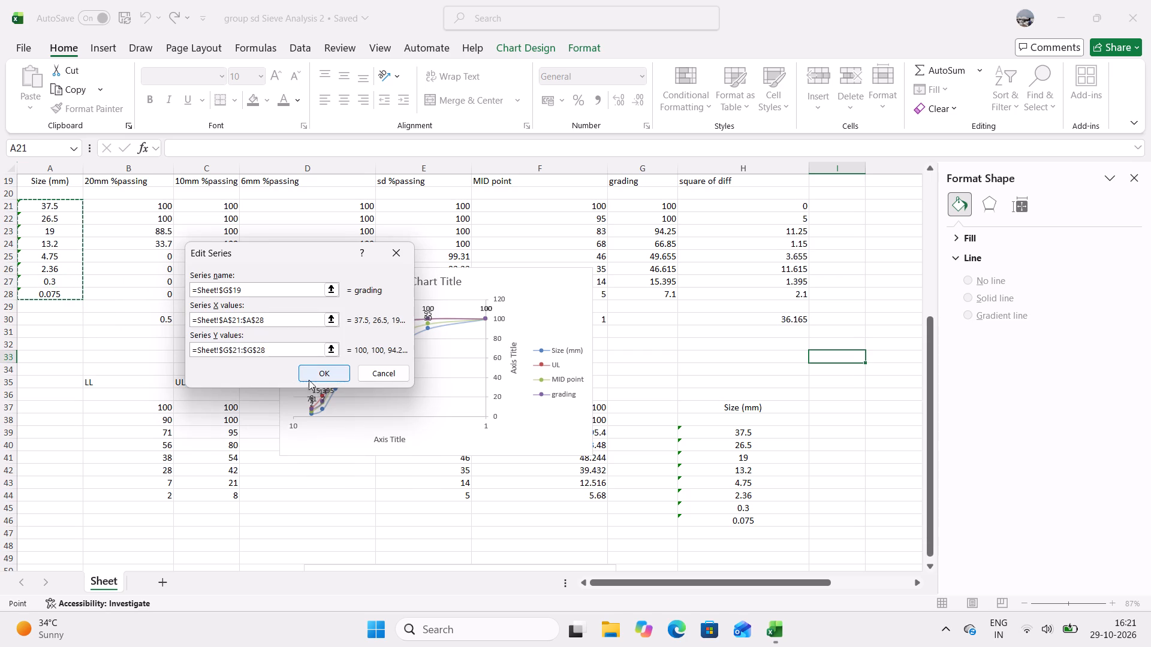
pyautogui.click(312, 377)
pyautogui.click(408, 417)
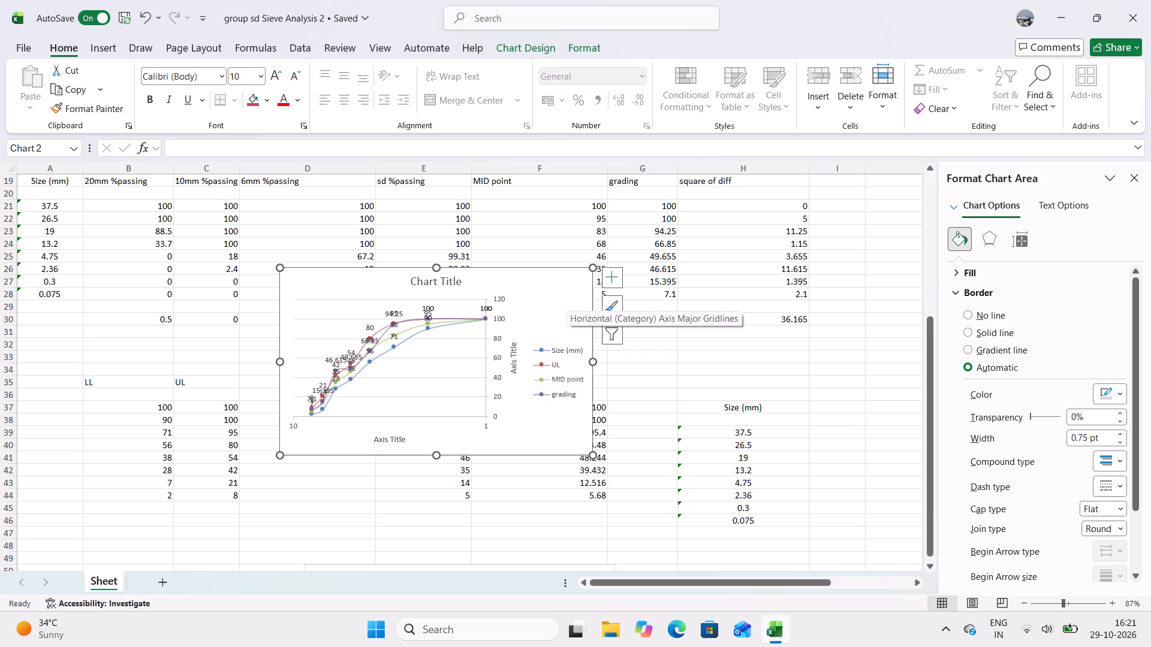
# Enlarge the scatter chart so its lower-right corner lies in column H near row 44.
pyautogui.moveTo(596, 455); pyautogui.dragTo(678, 476)
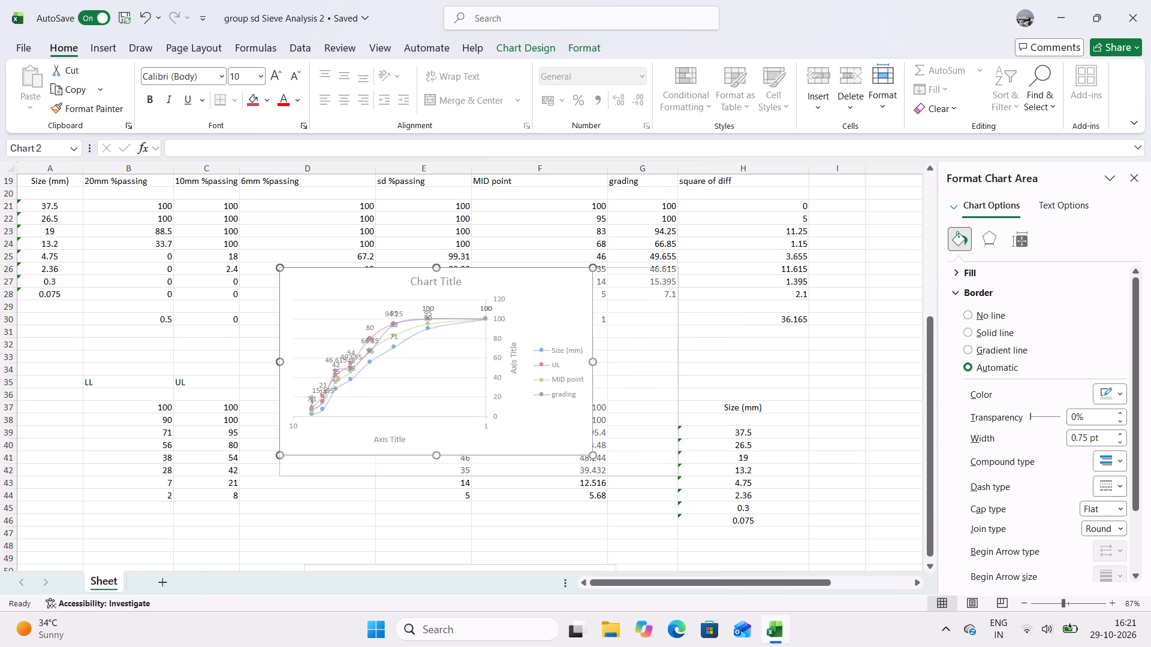
pyautogui.moveTo(678, 476); pyautogui.dragTo(715, 500)
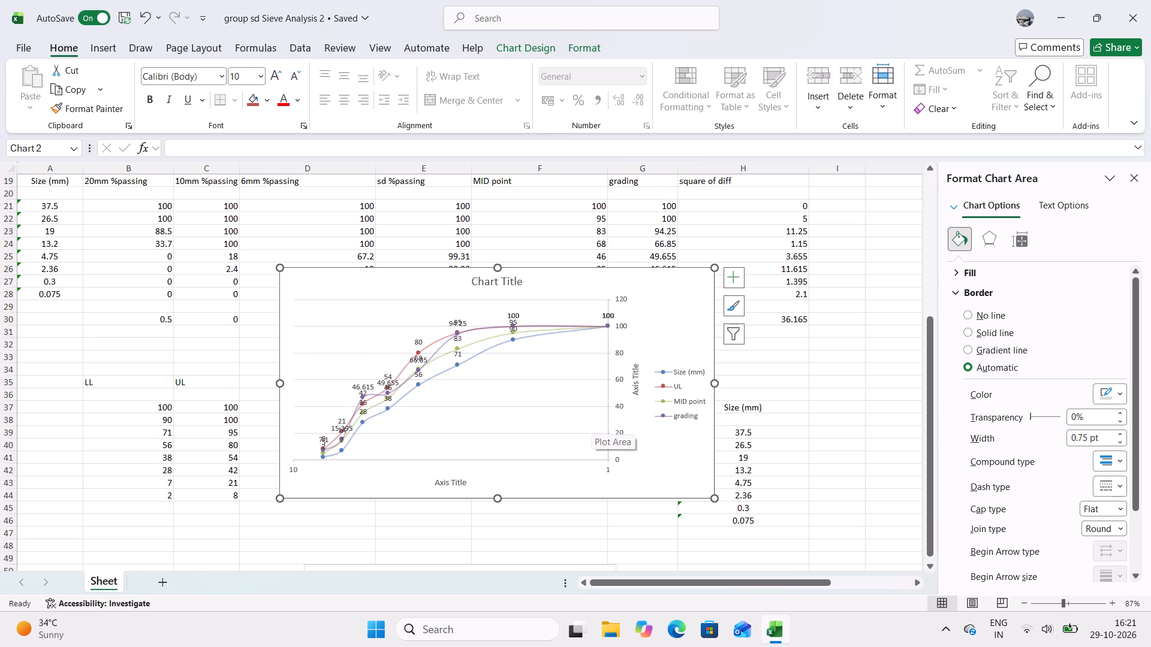
# Make the vertical axis cross the scatter chart's horizontal axis at the maximum axis value.
pyautogui.rightClick(555, 460)
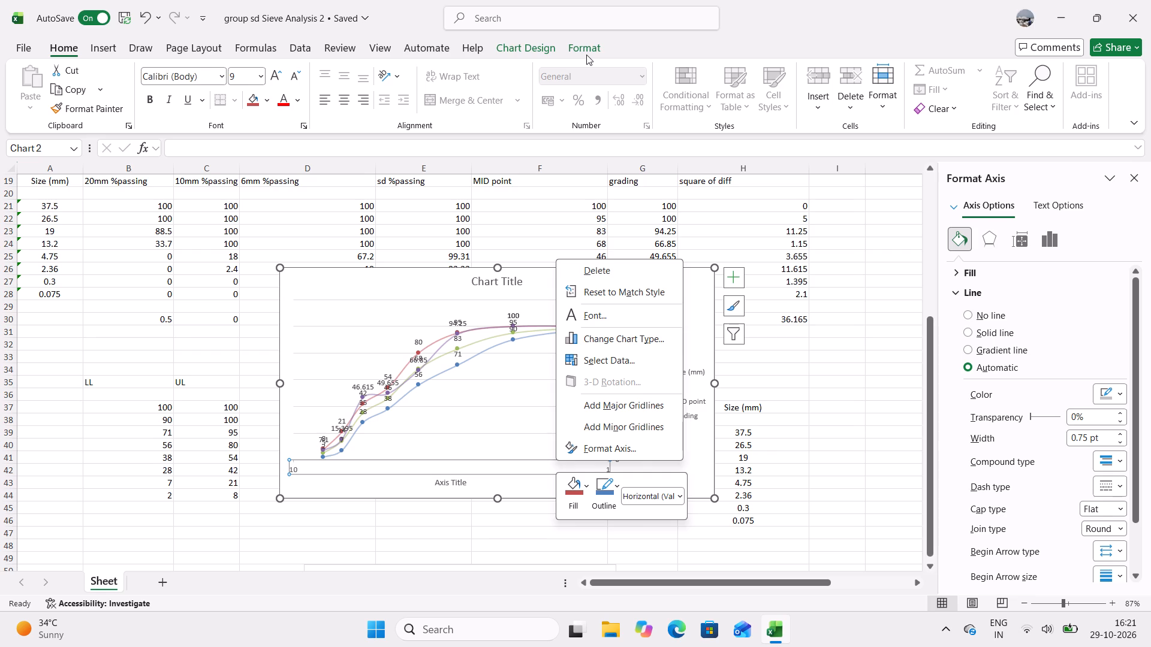
pyautogui.click(611, 438)
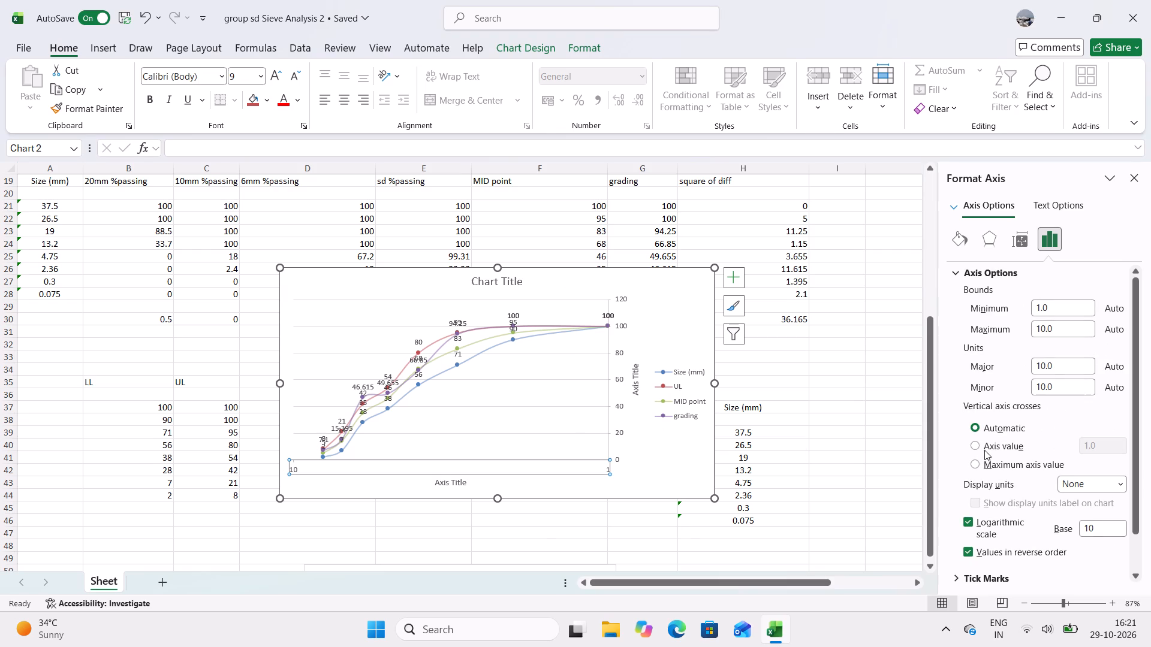
pyautogui.click(984, 450)
pyautogui.click(979, 460)
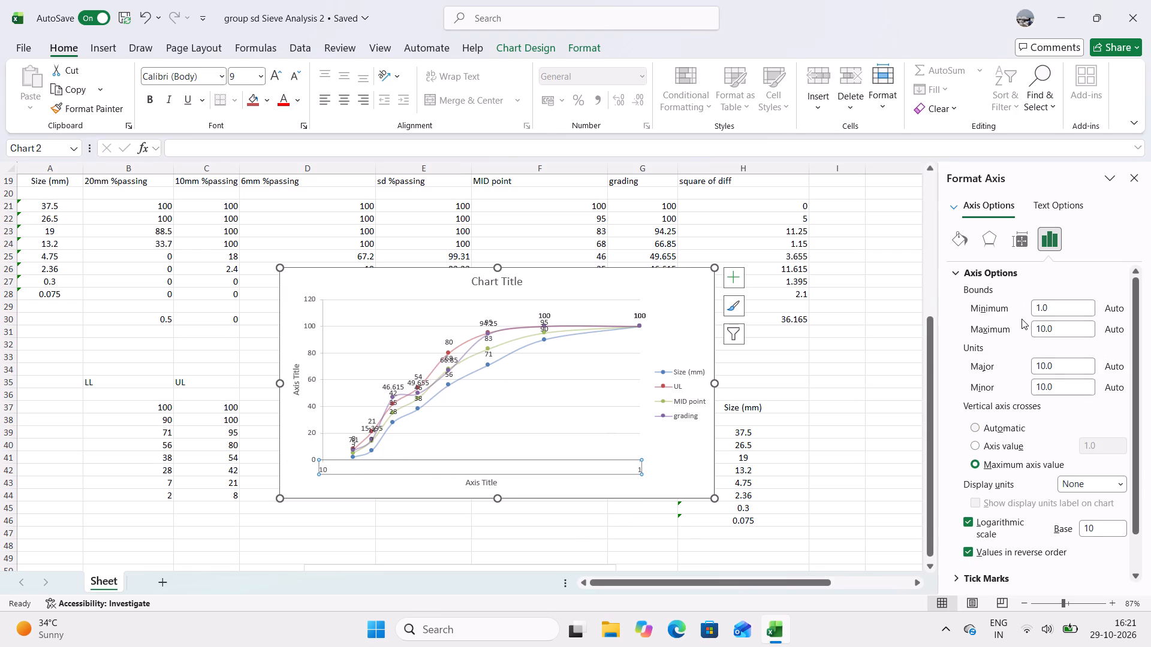
# Open the vertical alignment choices for the scatter chart's horizontal axis labels.
pyautogui.click(1023, 238)
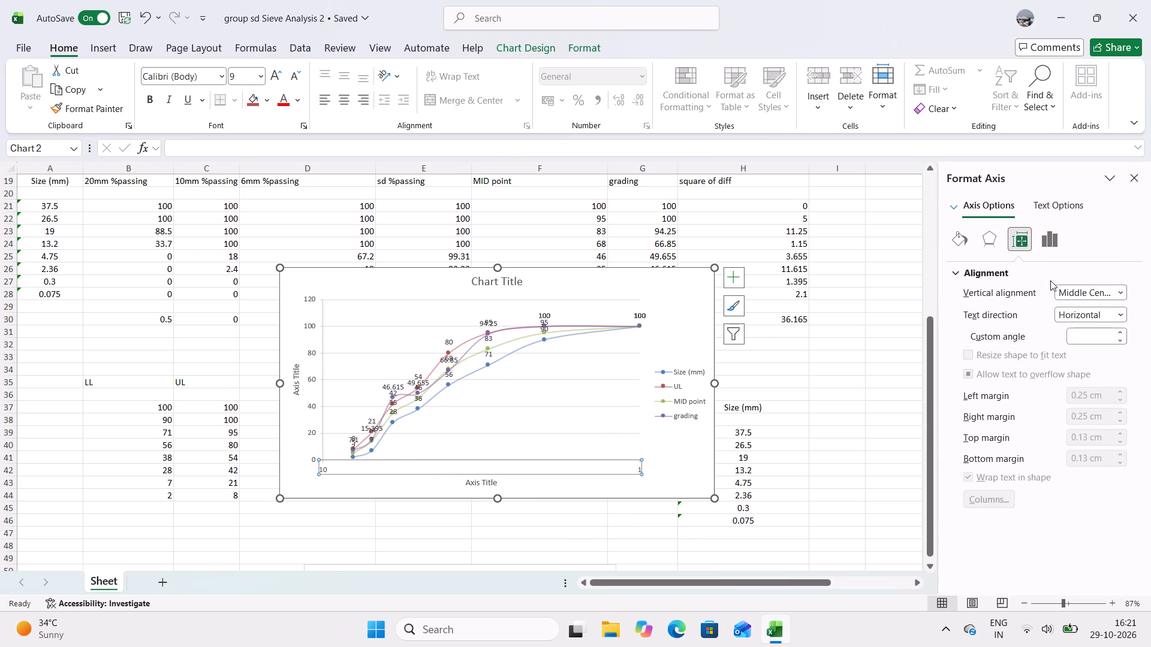
pyautogui.click(1095, 287)
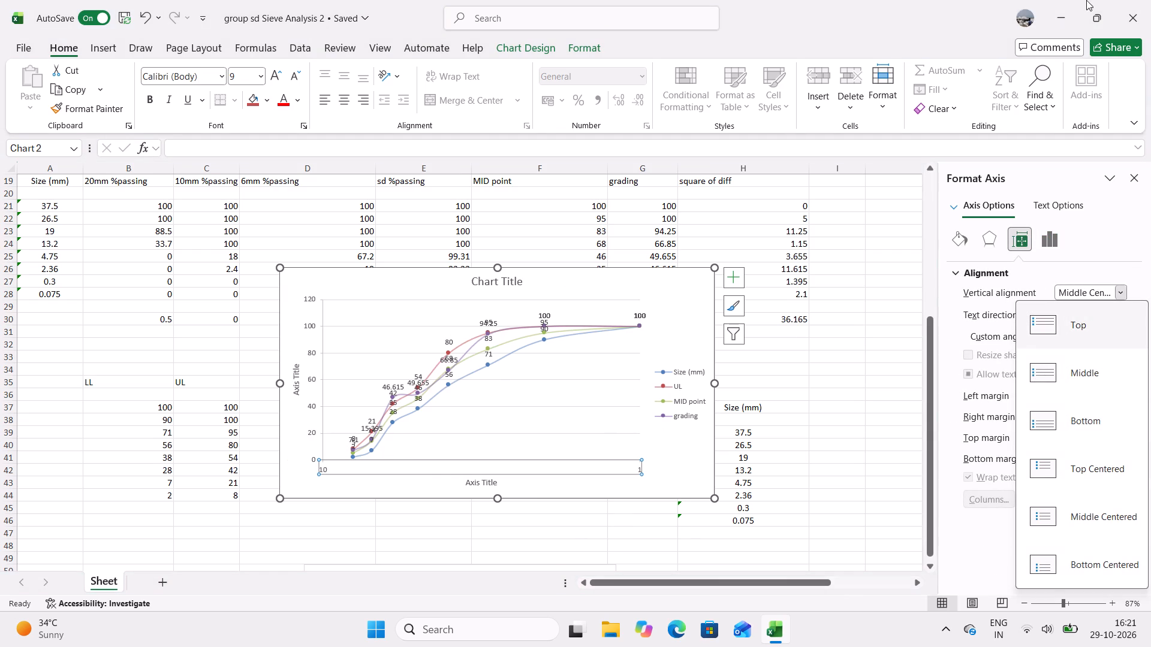